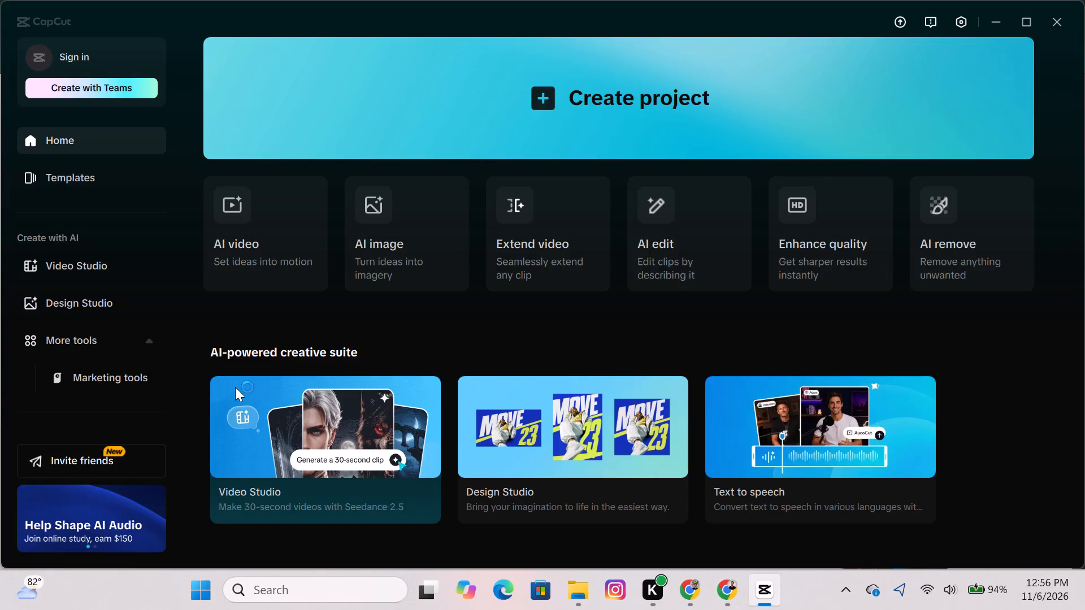
{"action": "scroll", "coordinate": [241, 297], "scroll_direction": "down", "scroll_amount": 4}
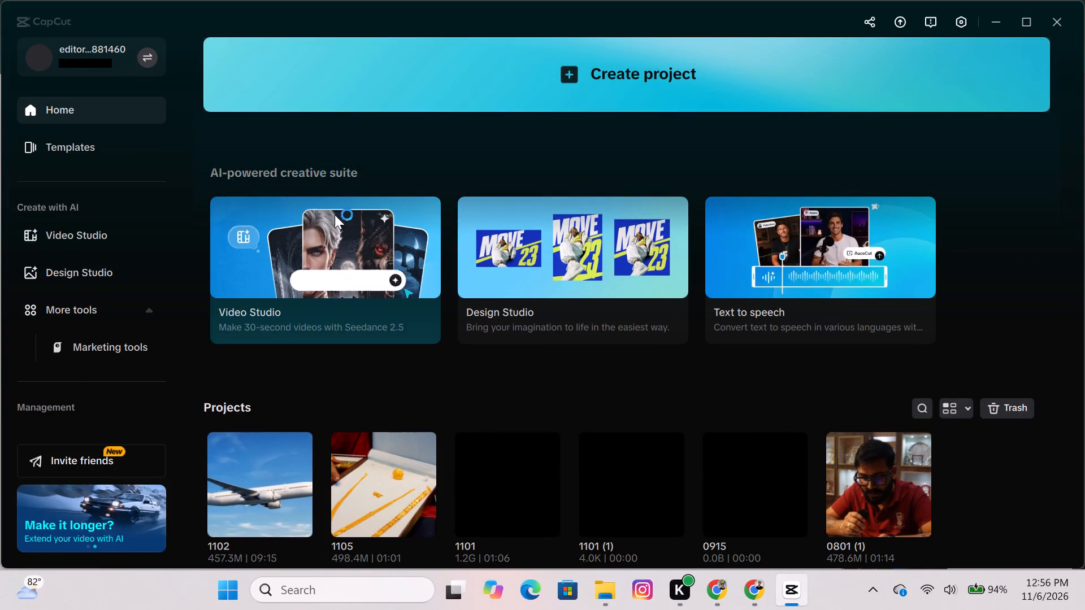
{"action": "scroll", "coordinate": [335, 215], "scroll_direction": "up", "scroll_amount": 4}
{"action": "left_click", "coordinate": [387, 80]}
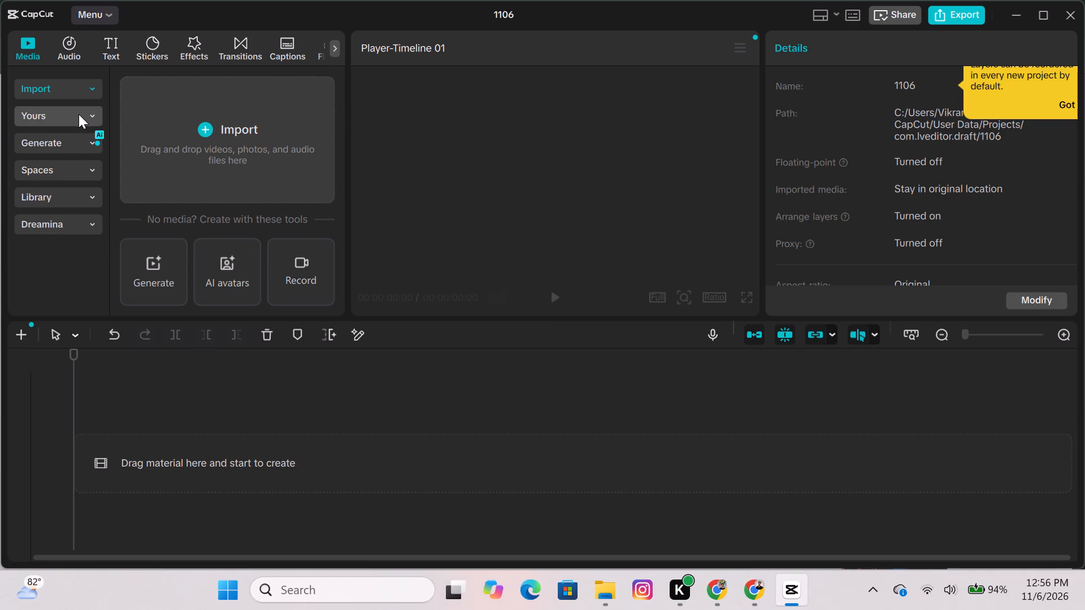
Import from the device's Downloads folder every file from the first Diwali_greeting_for_solar_brand video through the Family_celebrating_Dhanteras video.
{"action": "left_click", "coordinate": [84, 90]}
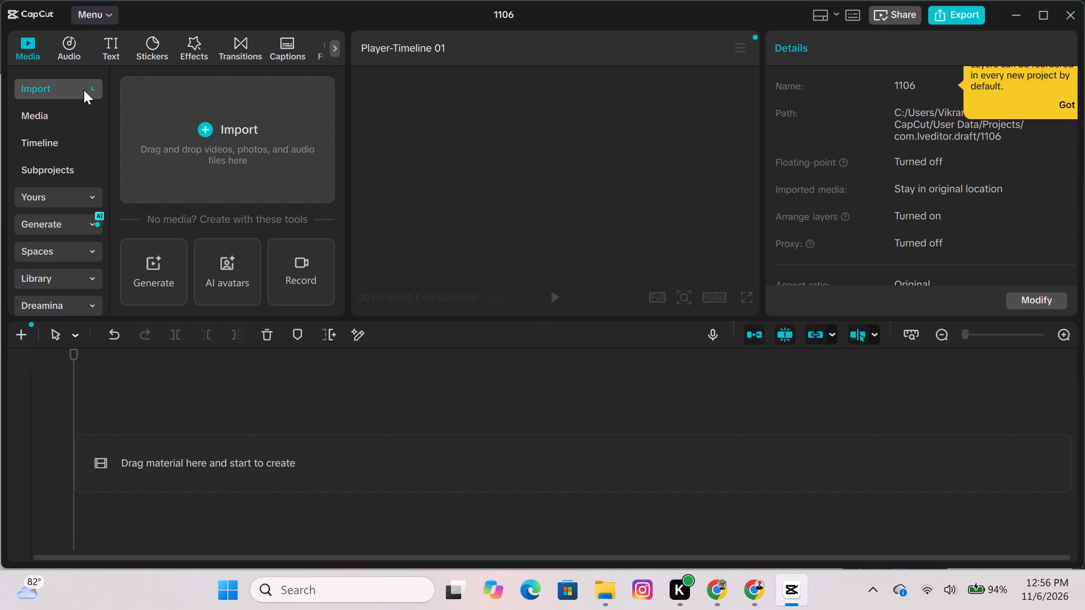
{"action": "left_click", "coordinate": [84, 90]}
{"action": "left_click", "coordinate": [203, 104]}
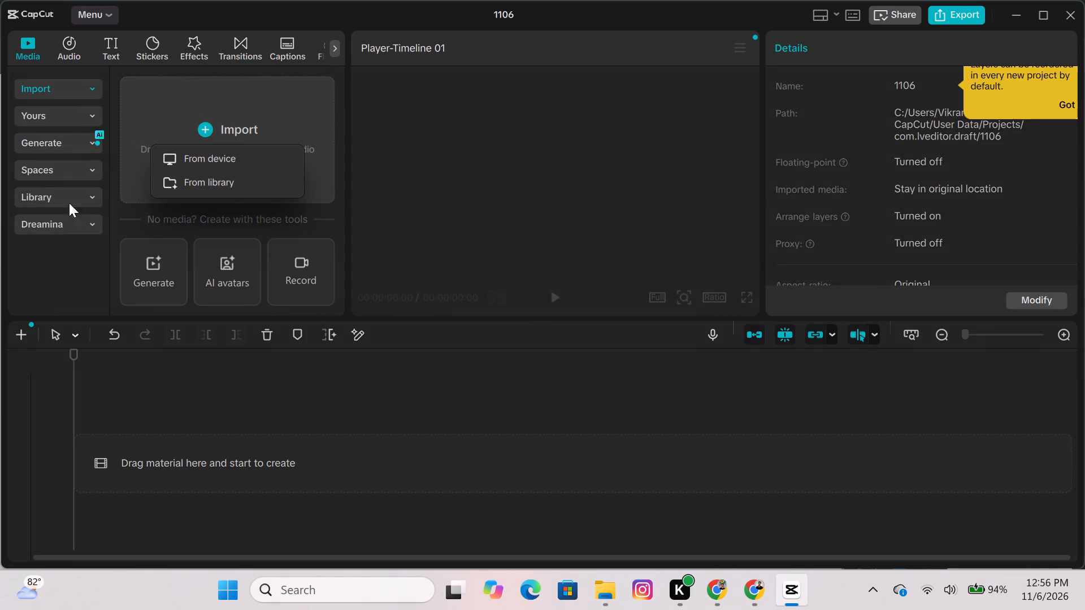
{"action": "left_click", "coordinate": [175, 164]}
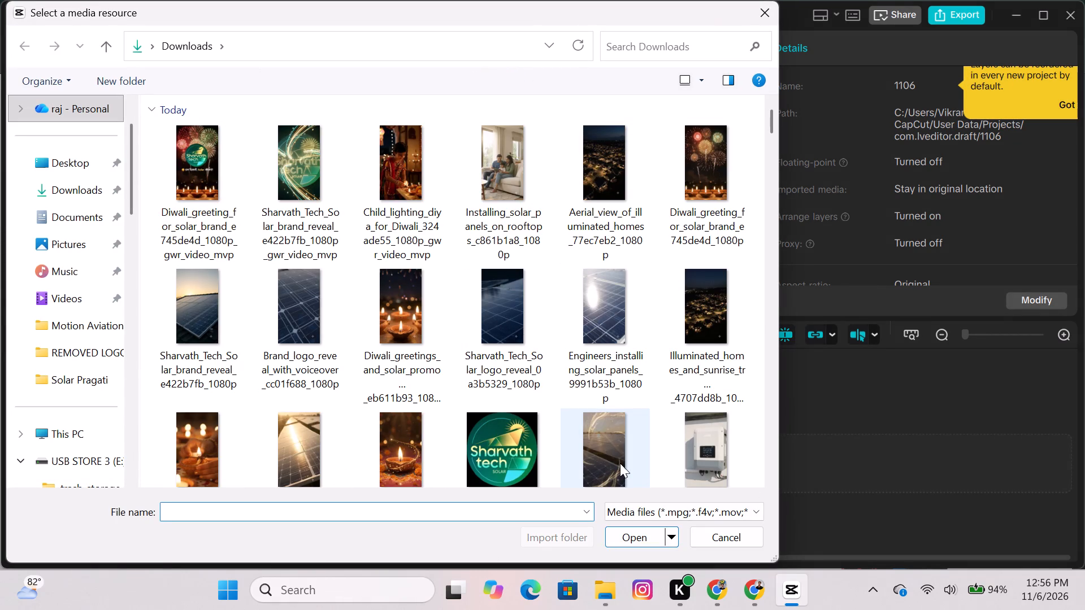
{"action": "scroll", "coordinate": [645, 458], "scroll_direction": "down", "scroll_amount": 2}
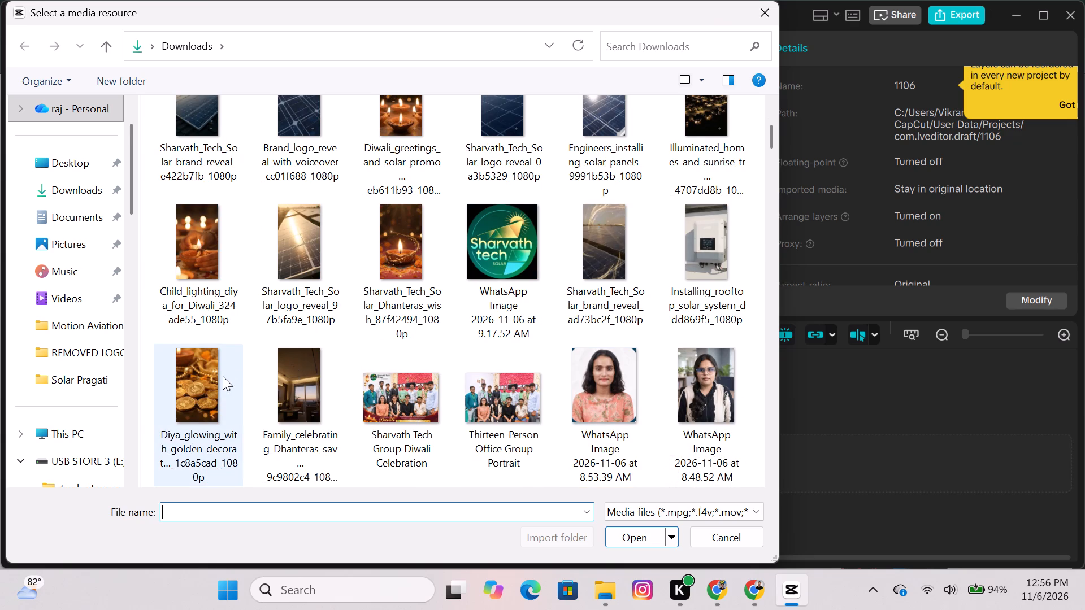
{"action": "left_click", "coordinate": [292, 376]}
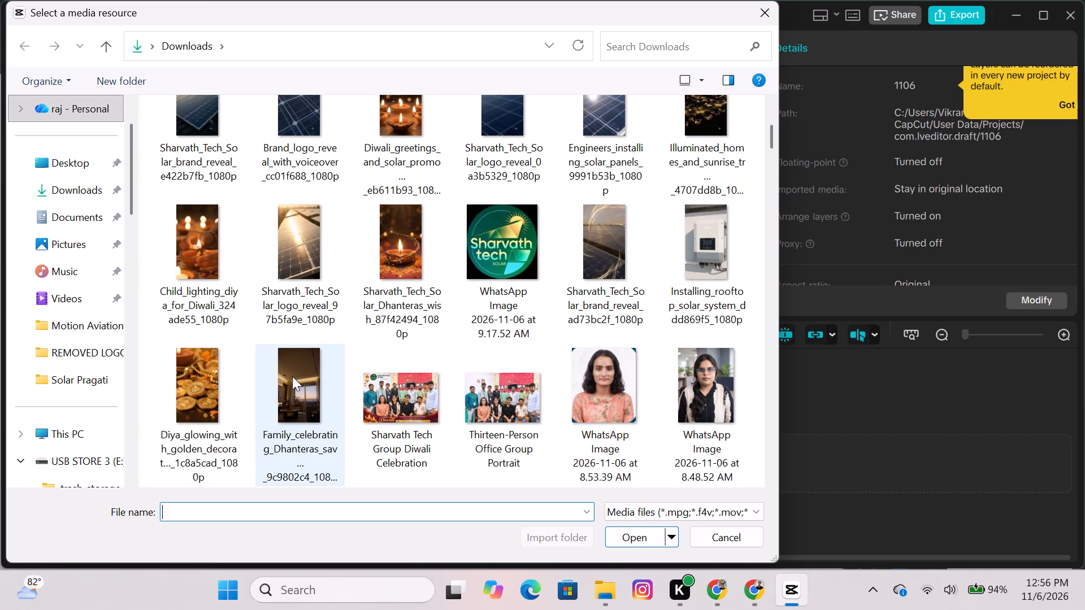
{"action": "key", "text": "shift+Left"}
{"action": "key", "text": "shift+Left"}
{"action": "key", "text": "shift+Left"}
{"action": "key", "text": "shift+Left"}
{"action": "key", "text": "shift+Left"}
{"action": "key", "text": "shift+Left"}
{"action": "key", "text": "shift+Left"}
{"action": "key", "text": "shift+Left"}
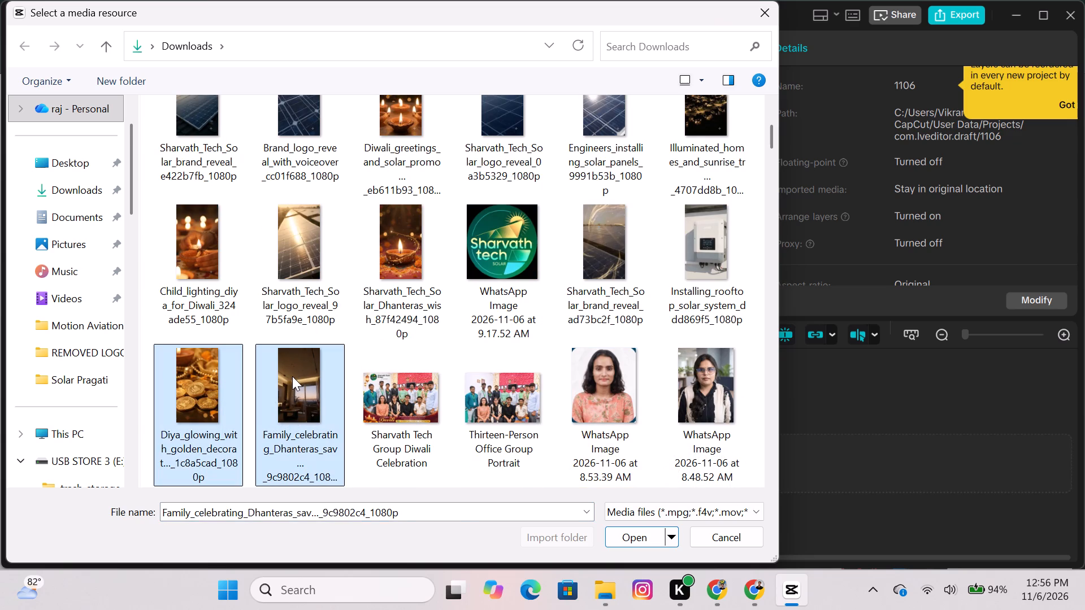
{"action": "key", "text": "shift+Left"}
{"action": "key", "text": "shift+Left"}
{"action": "key", "text": "shift+Left"}
{"action": "key", "text": "shift+Left"}
{"action": "key", "text": "shift+Left"}
{"action": "key", "text": "shift+Left"}
{"action": "key", "text": "shift+Left"}
{"action": "key", "text": "shift+Left"}
{"action": "key", "text": "shift+Left"}
{"action": "key", "text": "shift+Left"}
{"action": "key", "text": "shift+Left"}
{"action": "key", "text": "shift+Left"}
{"action": "key", "text": "shift+Left"}
{"action": "key", "text": "shift+Left"}
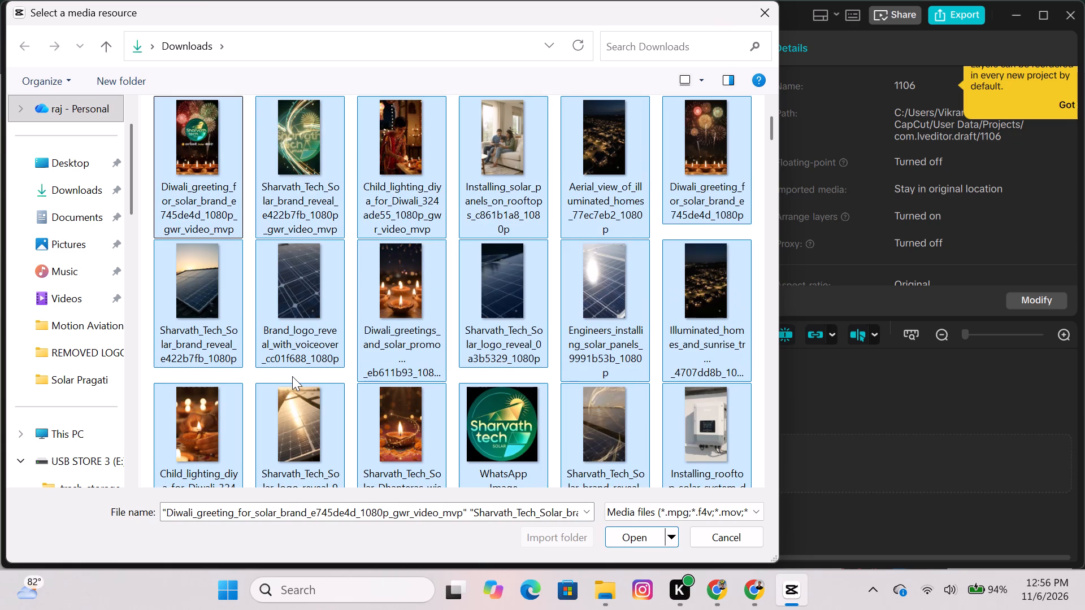
{"action": "key", "text": "Return"}
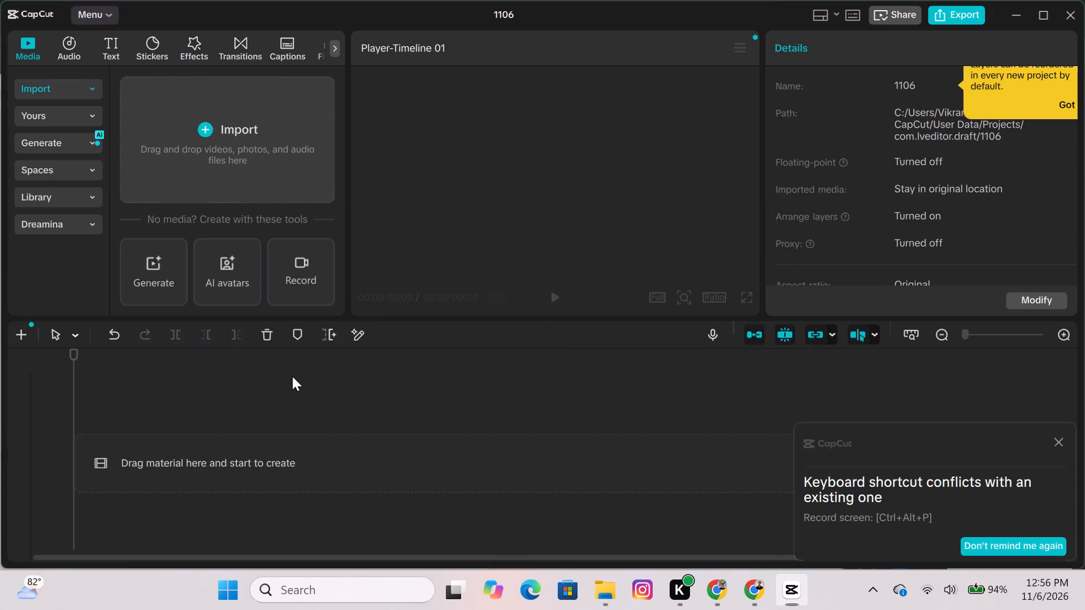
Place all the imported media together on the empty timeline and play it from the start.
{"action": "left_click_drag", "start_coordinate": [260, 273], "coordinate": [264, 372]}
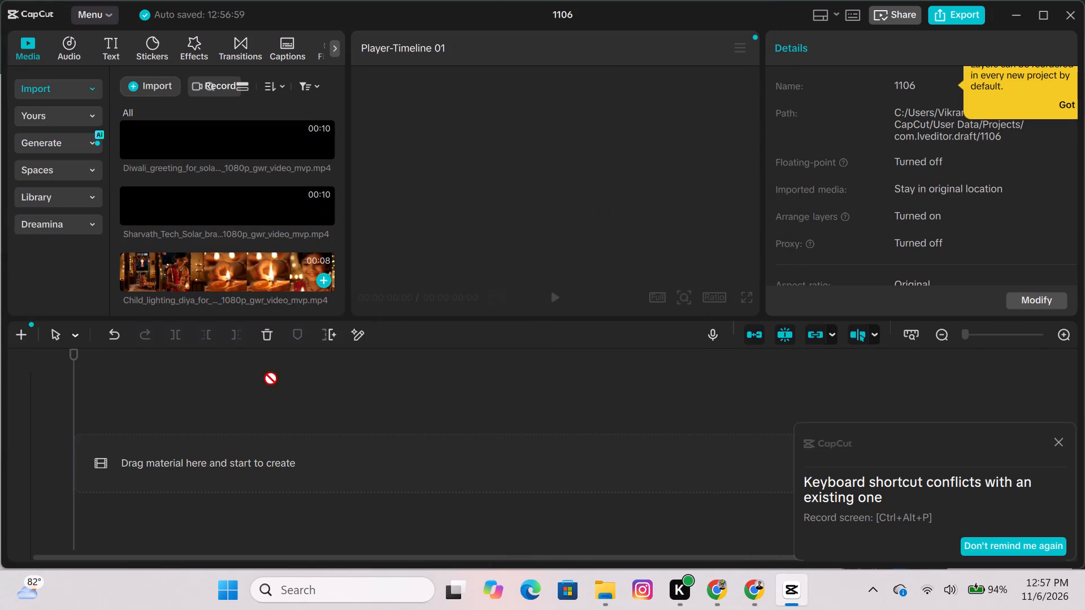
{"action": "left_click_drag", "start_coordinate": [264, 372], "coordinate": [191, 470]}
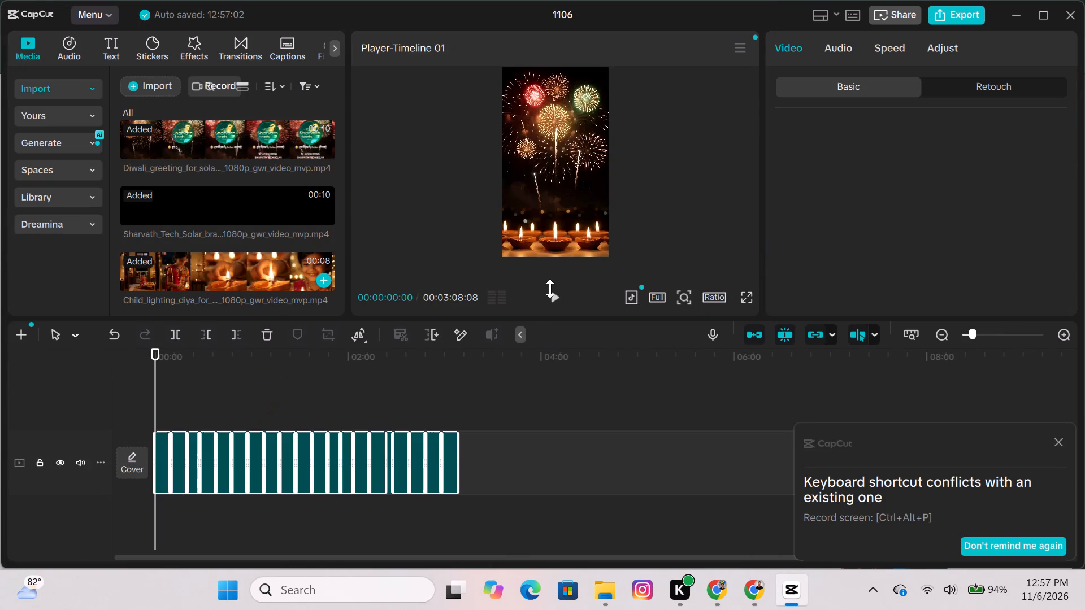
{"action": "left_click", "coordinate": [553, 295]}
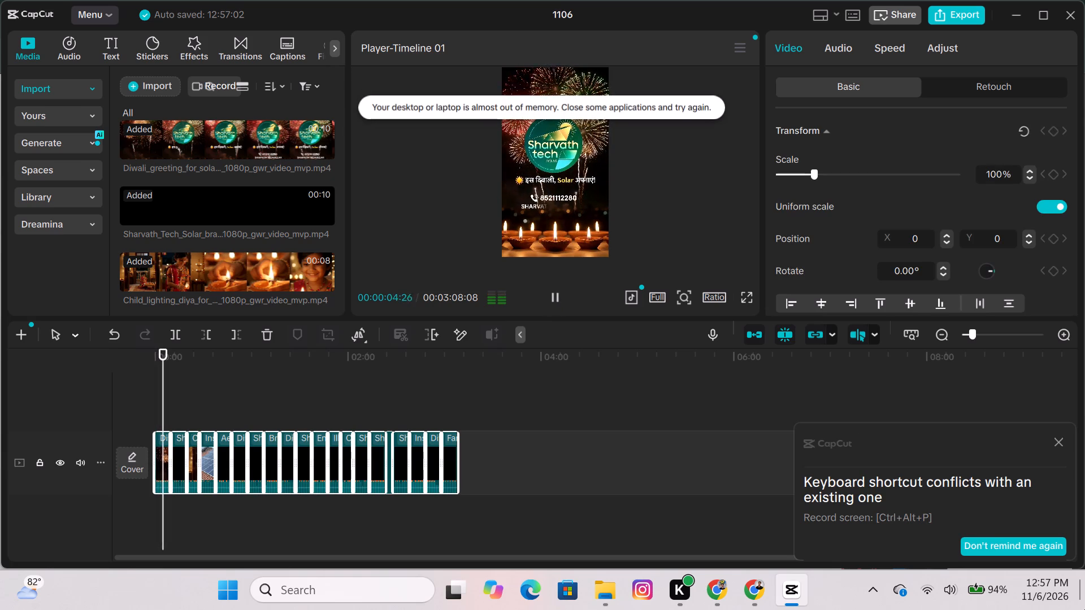
Raise the screen brightness and lower the system volume in the Windows quick settings.
{"action": "left_click", "coordinate": [941, 600]}
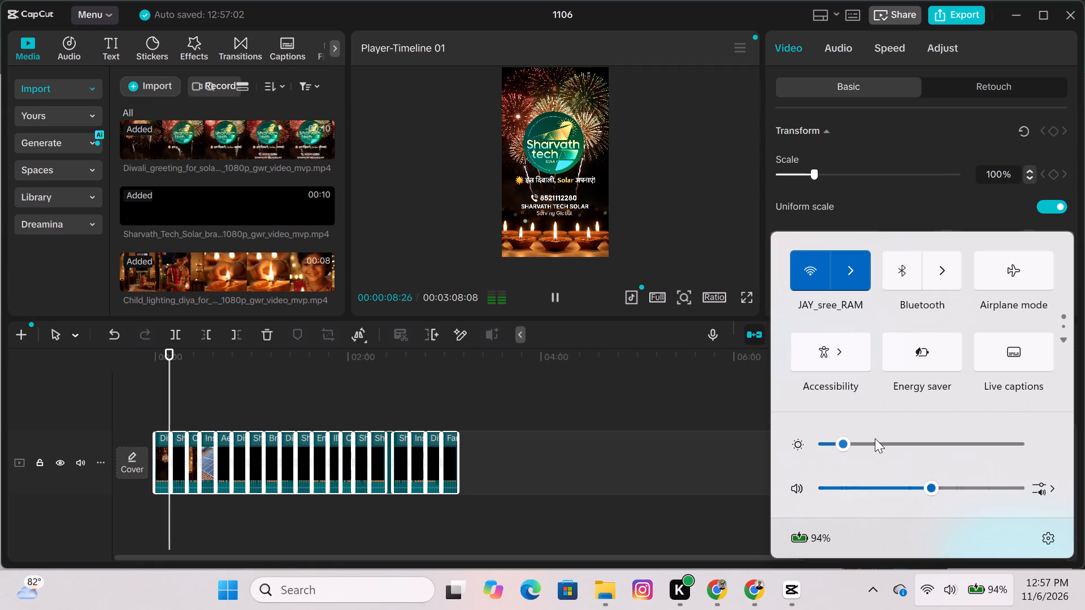
{"action": "left_click", "coordinate": [875, 438]}
{"action": "left_click", "coordinate": [899, 480]}
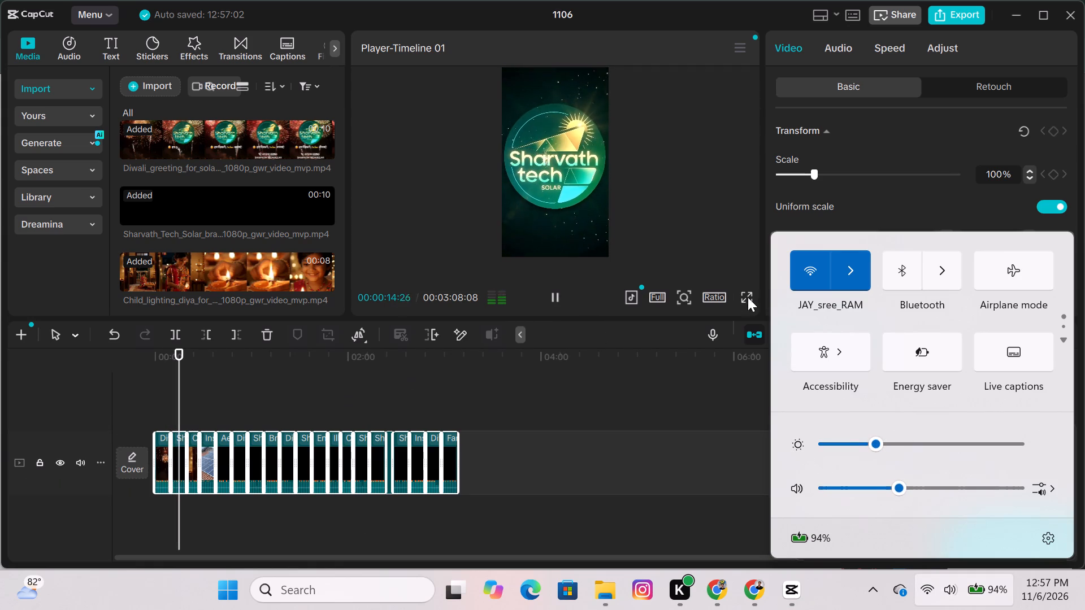
{"action": "left_click", "coordinate": [735, 376]}
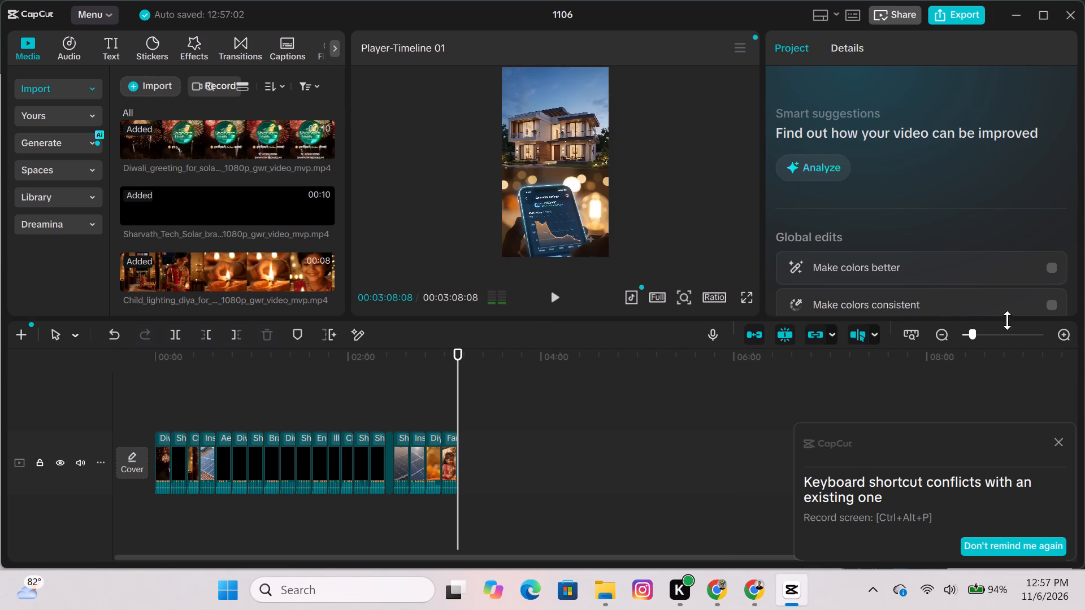
Examine the Family_celebrating_Dhanteras clip close up at the end of the timeline, around 00:03:06.
{"action": "left_click", "coordinate": [999, 335]}
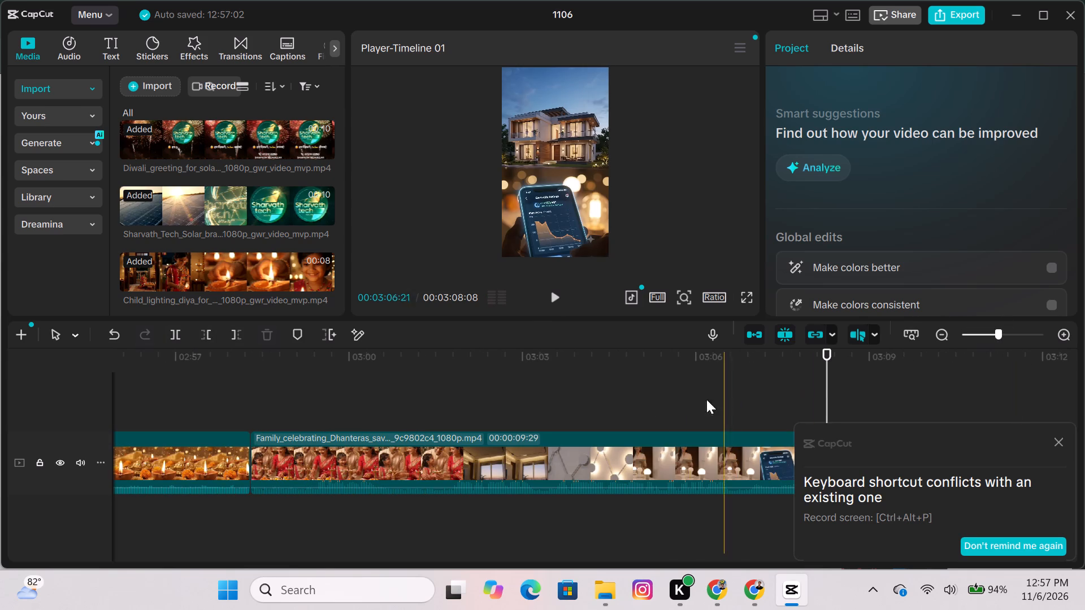
{"action": "left_click", "coordinate": [645, 401]}
{"action": "left_click_drag", "start_coordinate": [645, 401], "coordinate": [1060, 429]}
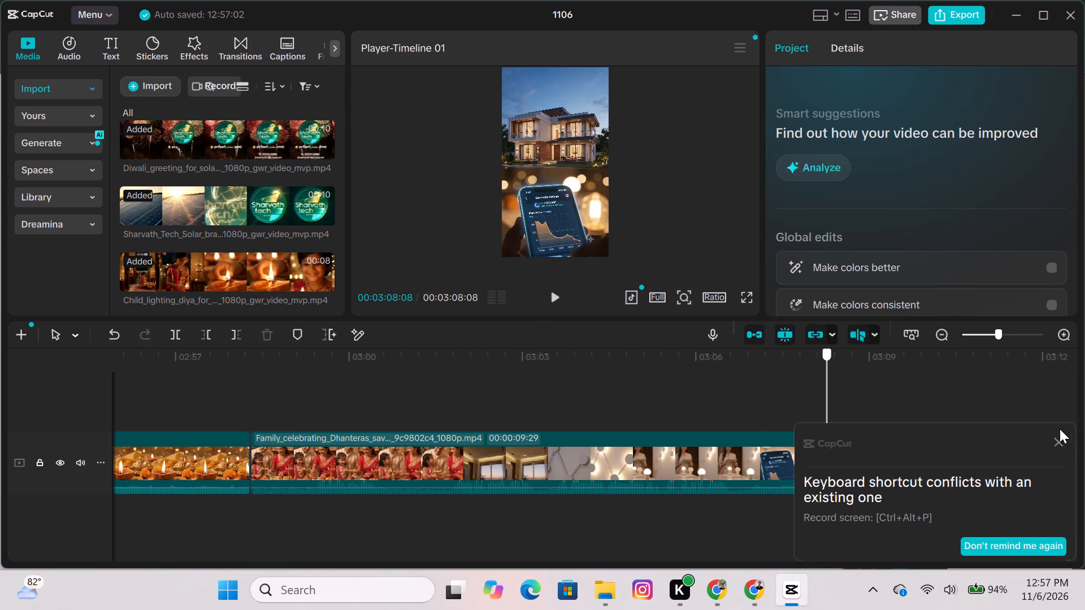
{"action": "left_click_drag", "start_coordinate": [1060, 429], "coordinate": [1057, 429]}
{"action": "left_click", "coordinate": [710, 379]}
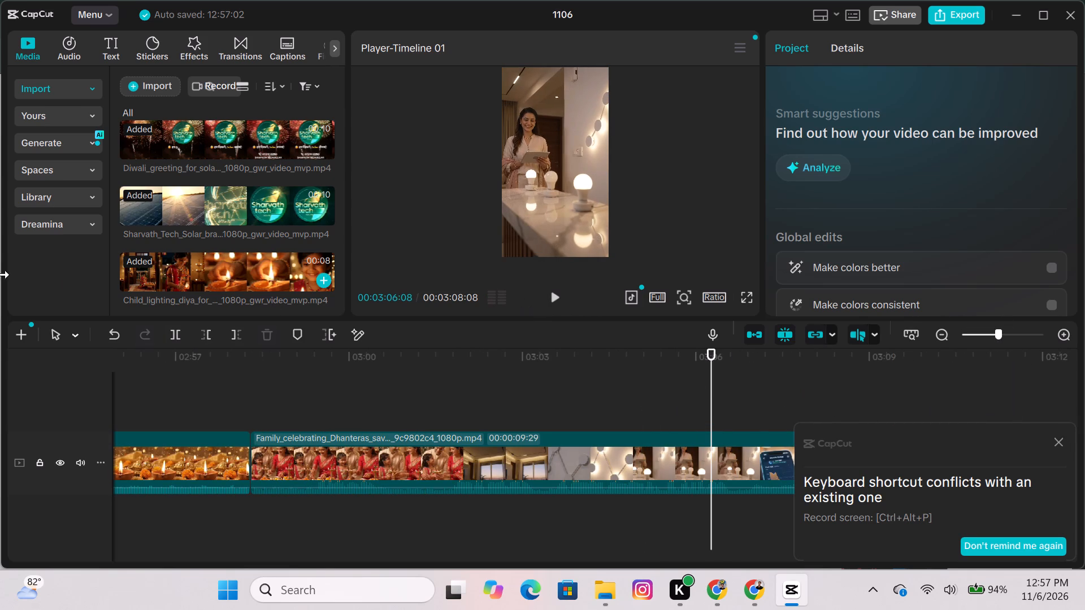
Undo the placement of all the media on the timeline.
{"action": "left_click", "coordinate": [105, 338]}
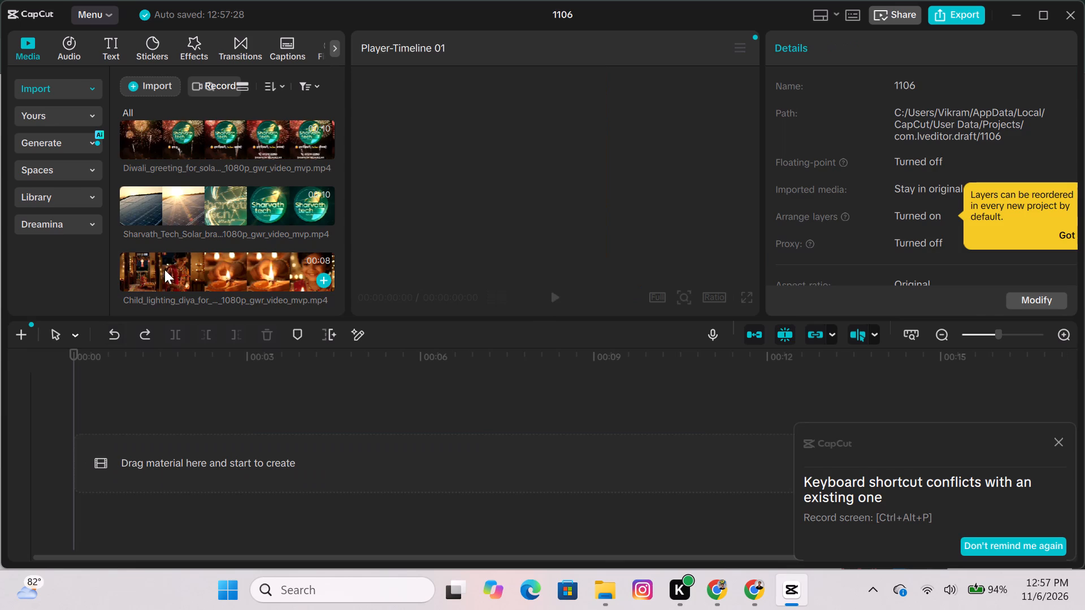
{"action": "scroll", "coordinate": [179, 265], "scroll_direction": "down", "scroll_amount": 6}
{"action": "scroll", "coordinate": [179, 265], "scroll_direction": "down", "scroll_amount": 18}
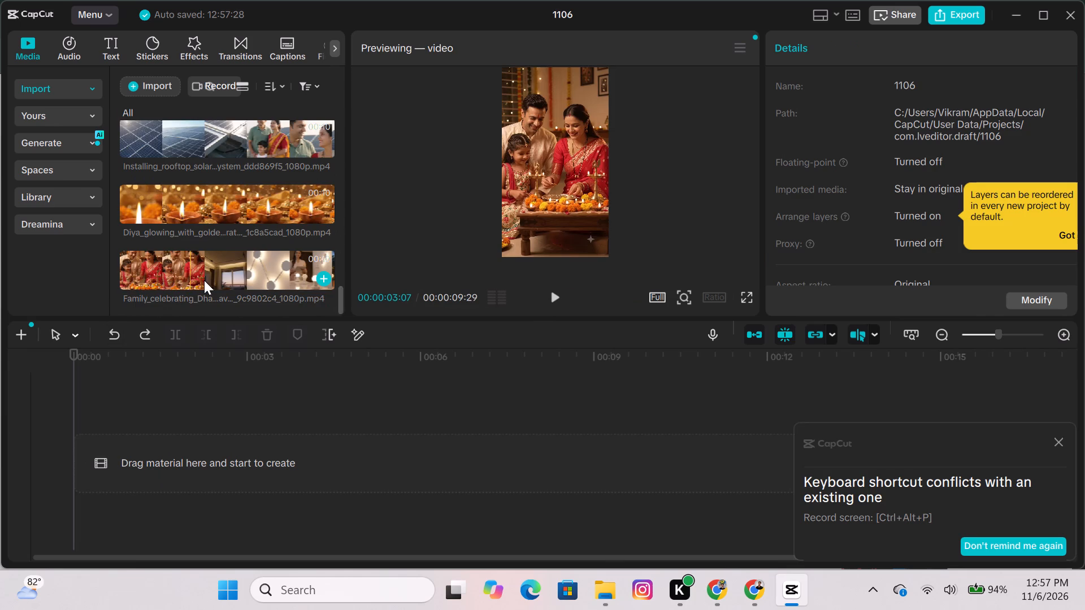
{"action": "left_click", "coordinate": [204, 280]}
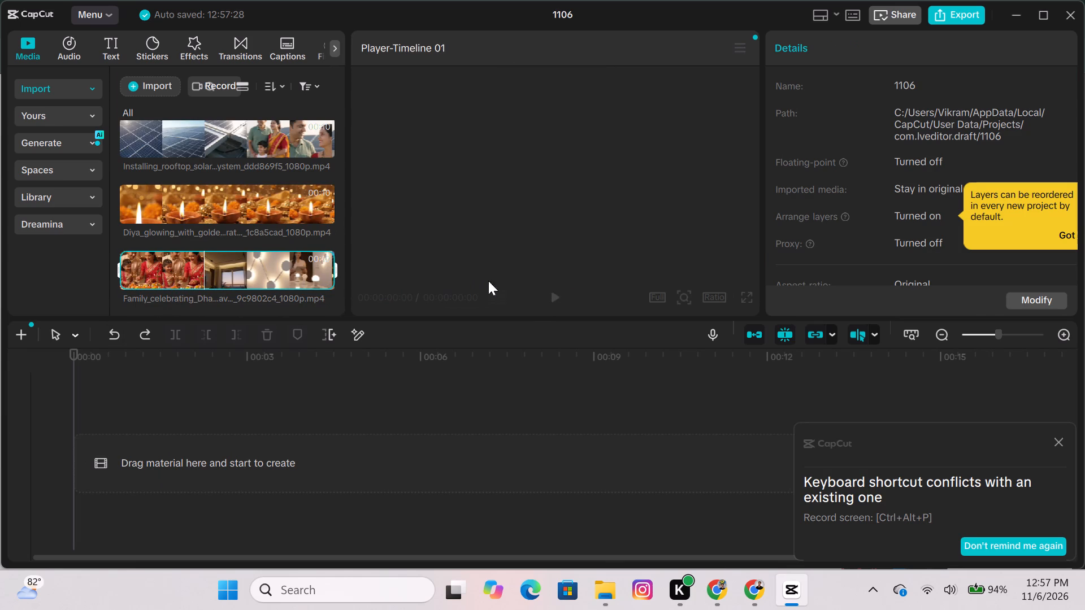
{"action": "left_click", "coordinate": [140, 255]}
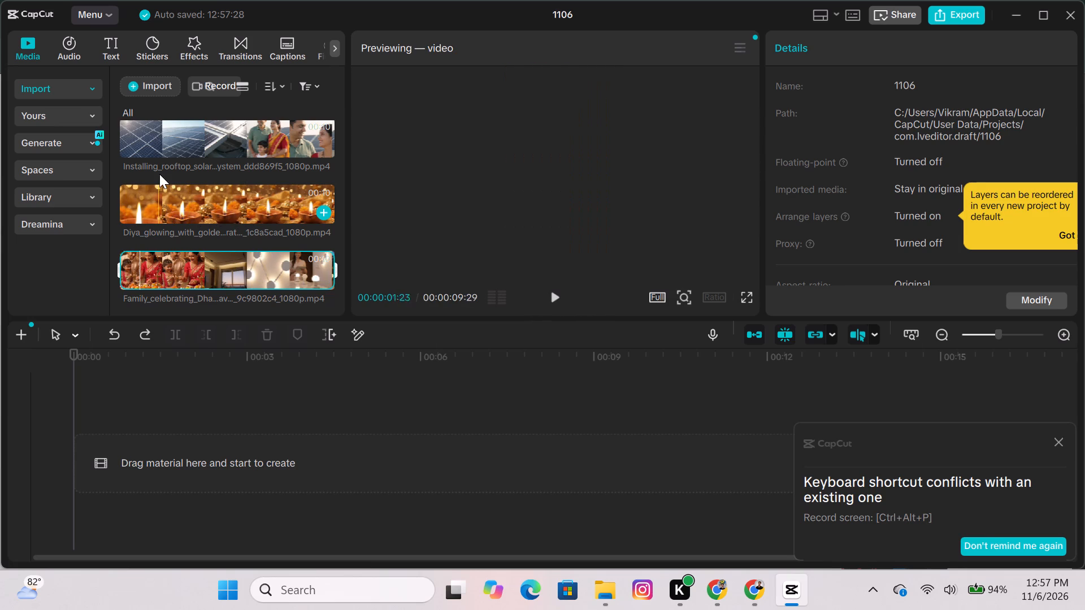
{"action": "scroll", "coordinate": [160, 174], "scroll_direction": "up", "scroll_amount": 1}
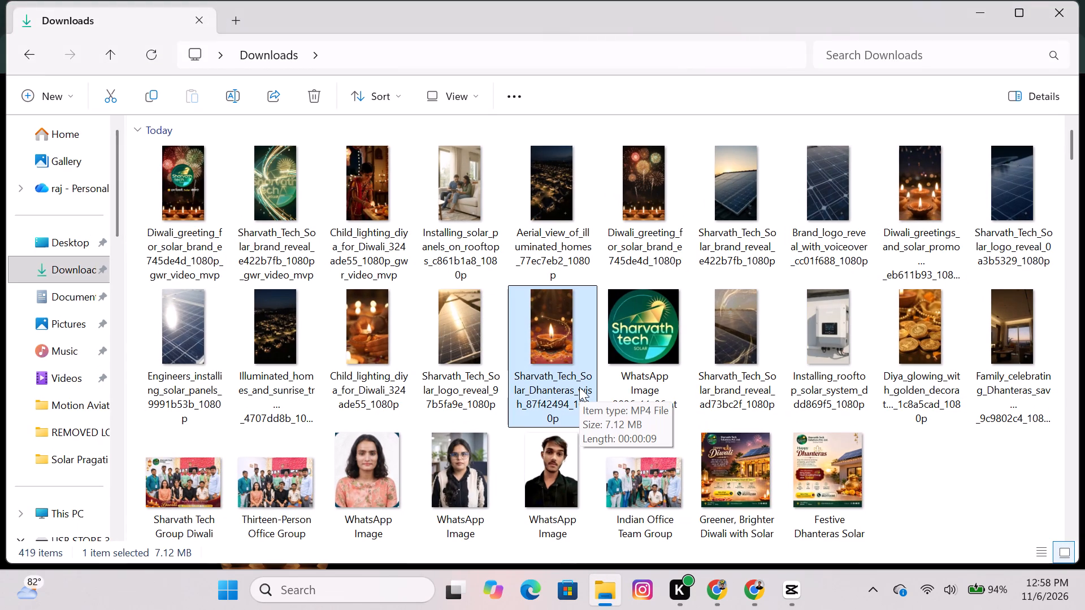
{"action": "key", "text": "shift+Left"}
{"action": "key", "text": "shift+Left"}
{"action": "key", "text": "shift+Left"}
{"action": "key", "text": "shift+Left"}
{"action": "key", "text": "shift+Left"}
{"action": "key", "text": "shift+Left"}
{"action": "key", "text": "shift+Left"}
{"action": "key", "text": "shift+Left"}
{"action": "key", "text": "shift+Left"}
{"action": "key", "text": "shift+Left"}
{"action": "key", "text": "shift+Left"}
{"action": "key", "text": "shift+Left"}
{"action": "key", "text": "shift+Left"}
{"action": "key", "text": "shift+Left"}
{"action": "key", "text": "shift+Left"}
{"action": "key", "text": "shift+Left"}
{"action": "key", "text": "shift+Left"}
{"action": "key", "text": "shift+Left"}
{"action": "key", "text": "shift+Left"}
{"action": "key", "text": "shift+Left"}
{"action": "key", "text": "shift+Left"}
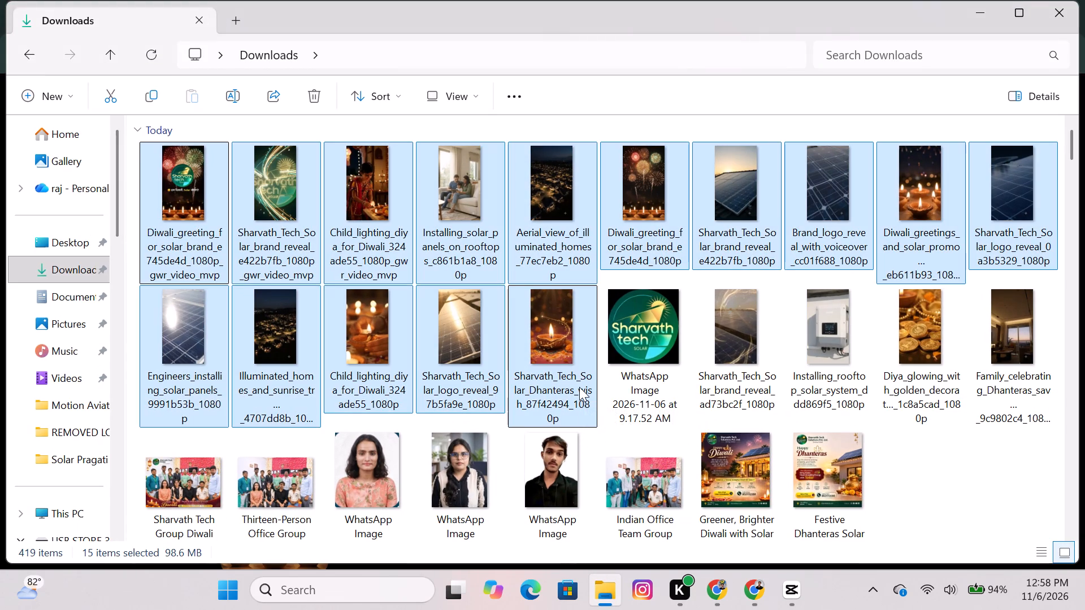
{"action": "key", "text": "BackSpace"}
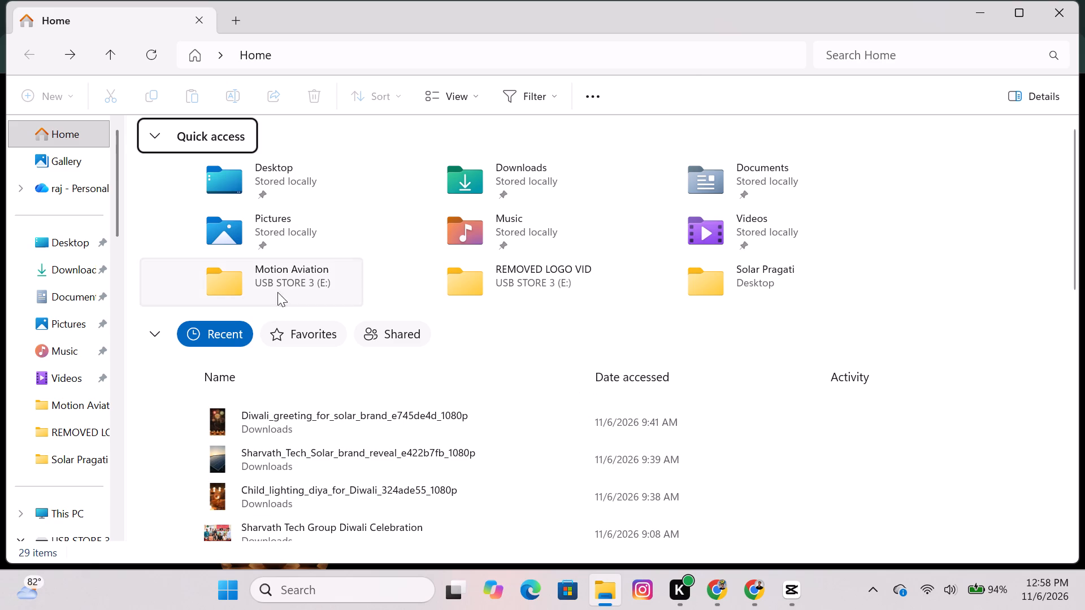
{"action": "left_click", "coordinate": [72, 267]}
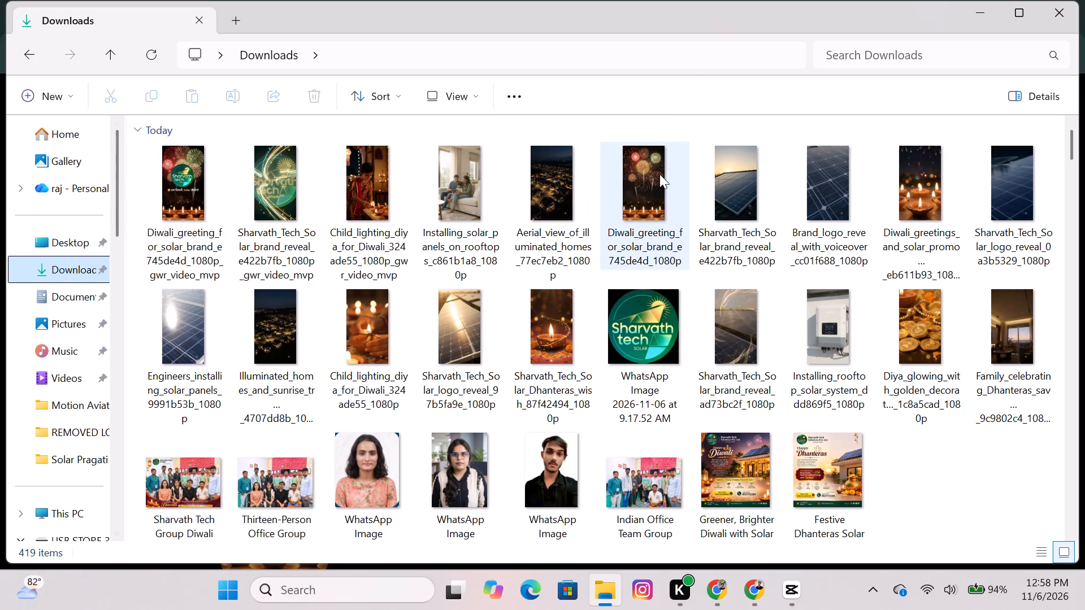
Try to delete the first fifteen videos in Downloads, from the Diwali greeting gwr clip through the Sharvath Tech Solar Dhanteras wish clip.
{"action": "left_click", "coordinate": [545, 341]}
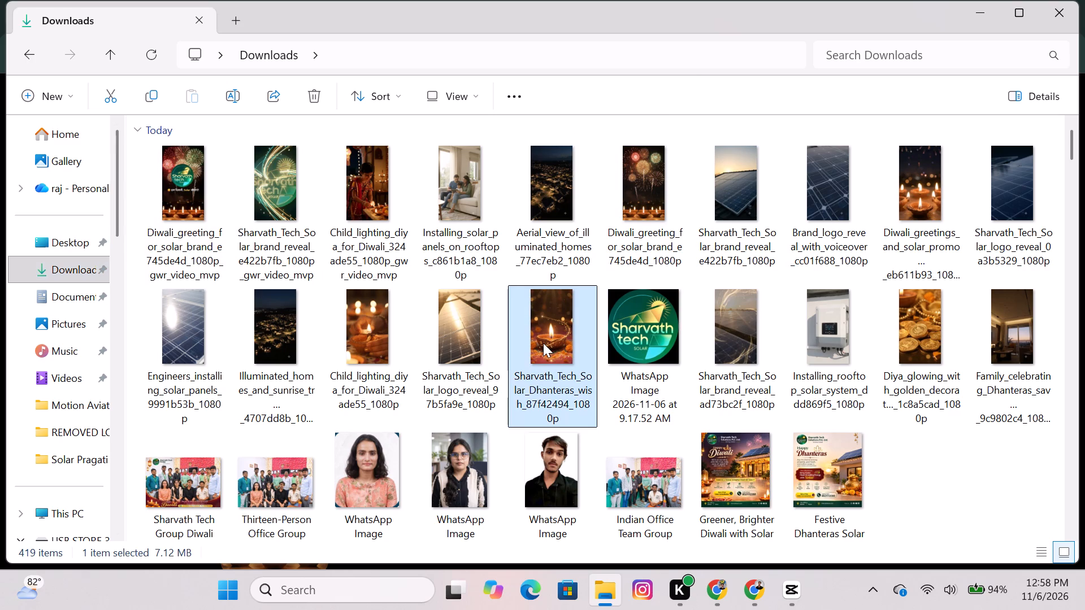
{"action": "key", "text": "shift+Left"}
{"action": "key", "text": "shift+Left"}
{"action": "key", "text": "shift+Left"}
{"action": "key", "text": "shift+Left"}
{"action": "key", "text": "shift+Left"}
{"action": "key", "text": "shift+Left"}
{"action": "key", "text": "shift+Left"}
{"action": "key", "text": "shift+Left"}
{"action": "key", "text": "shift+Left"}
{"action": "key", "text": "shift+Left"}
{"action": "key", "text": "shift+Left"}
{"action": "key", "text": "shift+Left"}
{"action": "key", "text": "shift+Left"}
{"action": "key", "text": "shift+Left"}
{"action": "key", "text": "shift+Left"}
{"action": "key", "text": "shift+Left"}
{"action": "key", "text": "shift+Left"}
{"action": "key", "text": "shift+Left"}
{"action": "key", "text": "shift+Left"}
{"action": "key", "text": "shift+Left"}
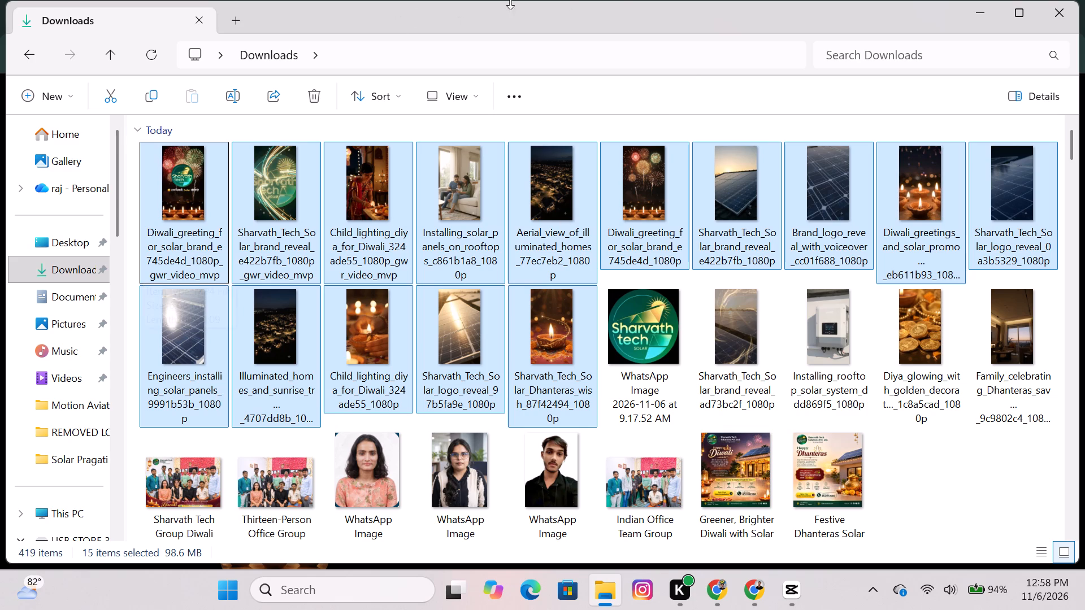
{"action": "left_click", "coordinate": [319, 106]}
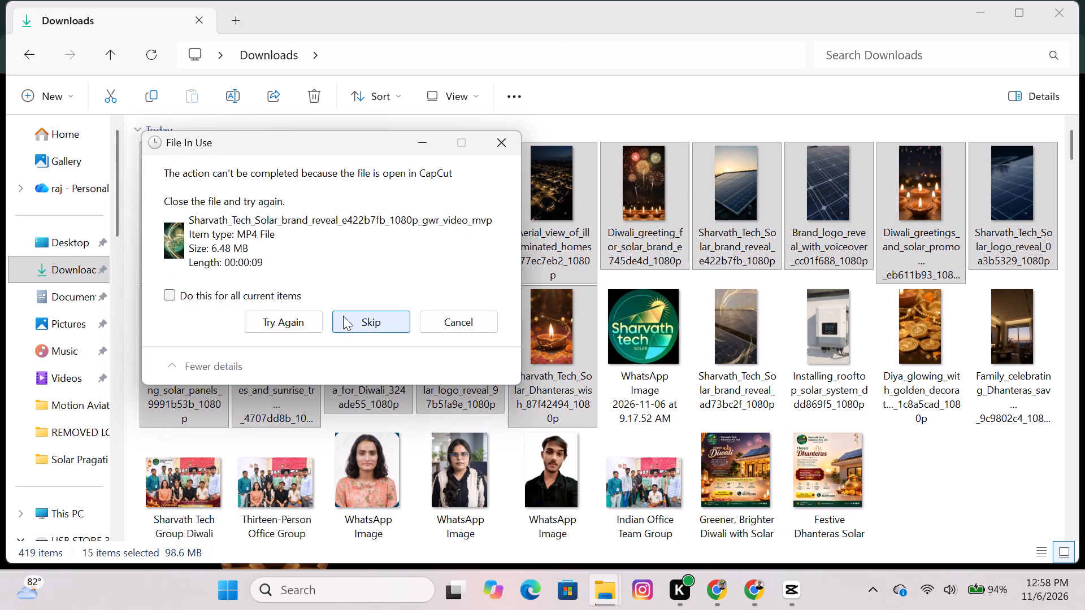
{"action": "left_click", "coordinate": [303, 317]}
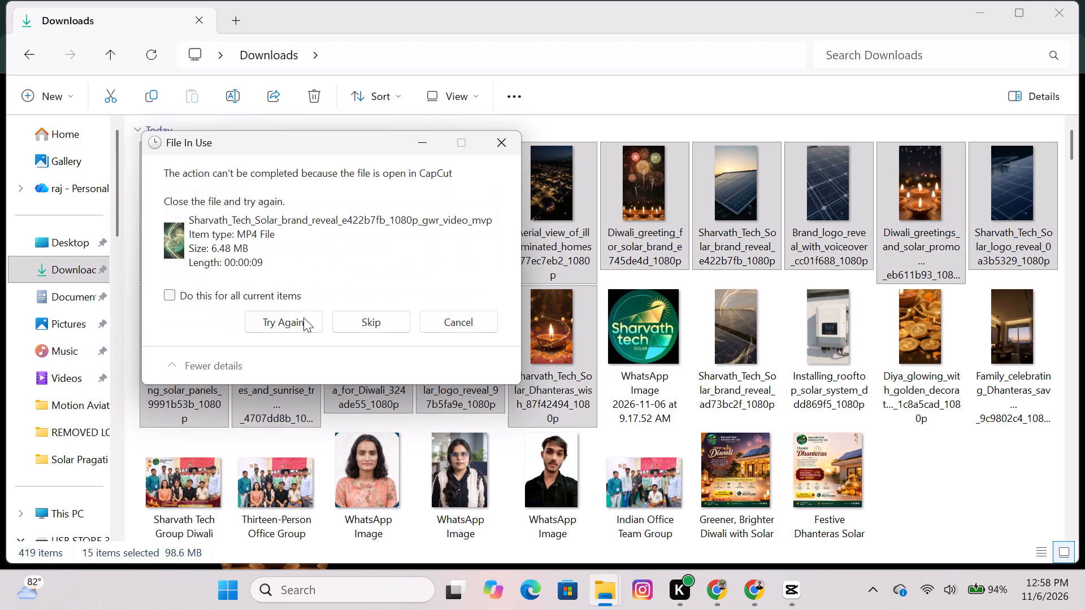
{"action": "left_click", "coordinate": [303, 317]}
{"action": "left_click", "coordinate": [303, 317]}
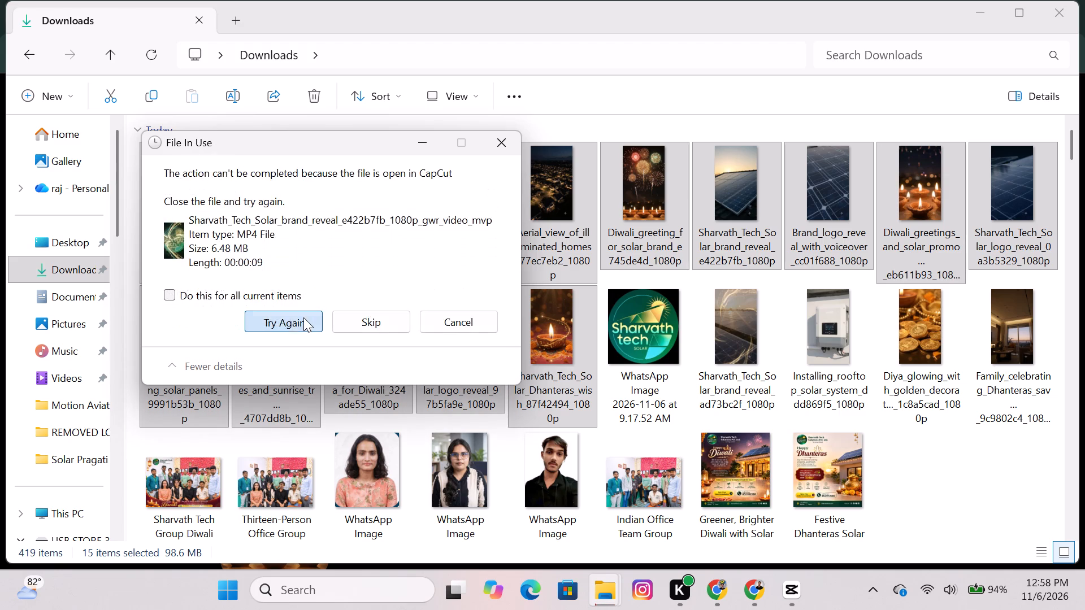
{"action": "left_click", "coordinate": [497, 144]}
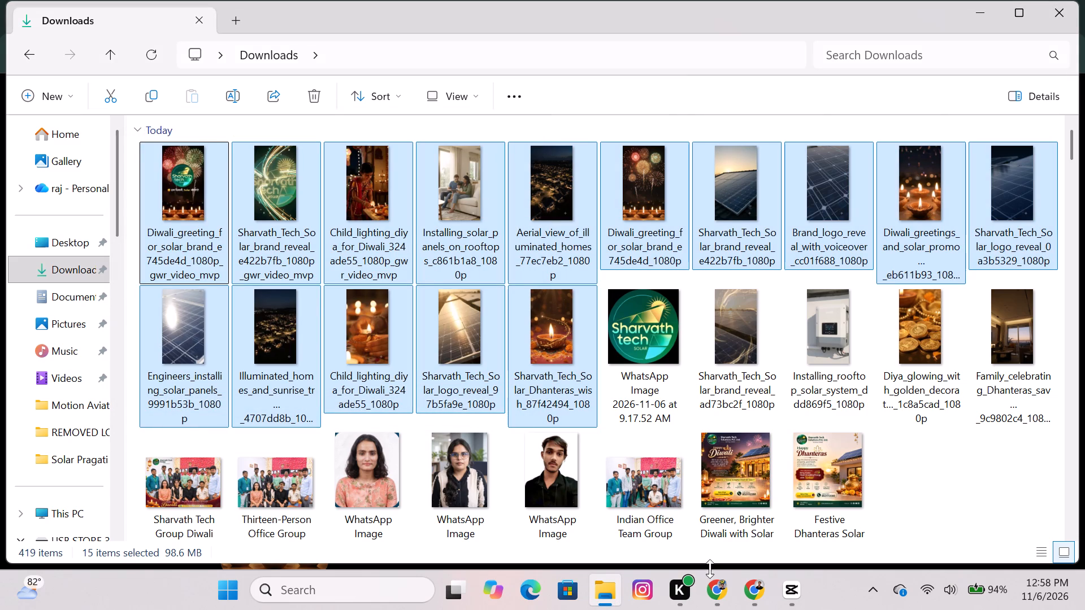
Switch to CapCut and undo the import of the clips into the media bin.
{"action": "left_click", "coordinate": [791, 576]}
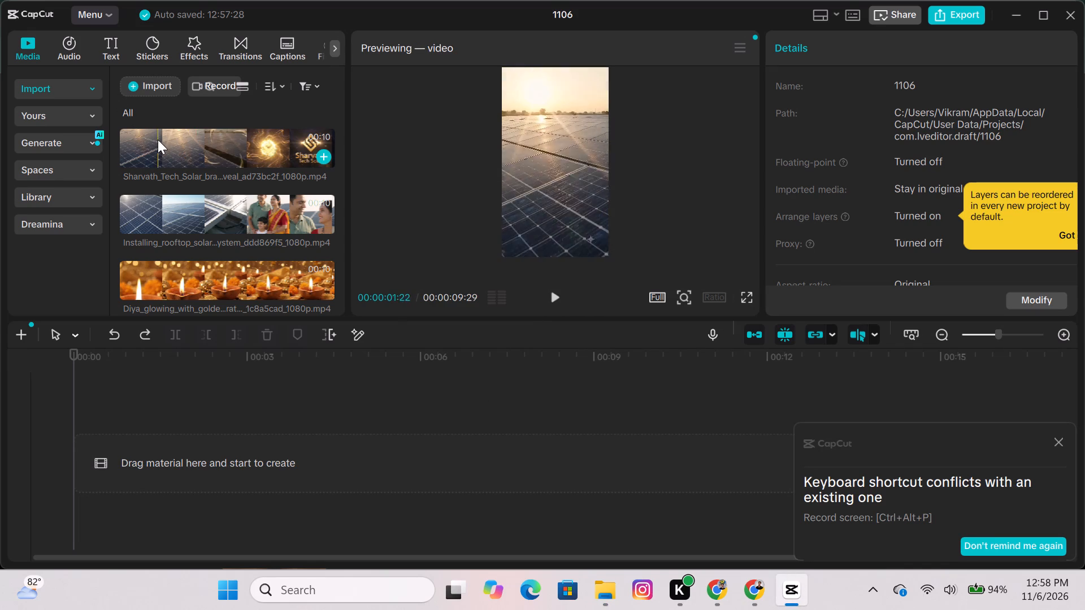
{"action": "scroll", "coordinate": [155, 136], "scroll_direction": "up", "scroll_amount": 16}
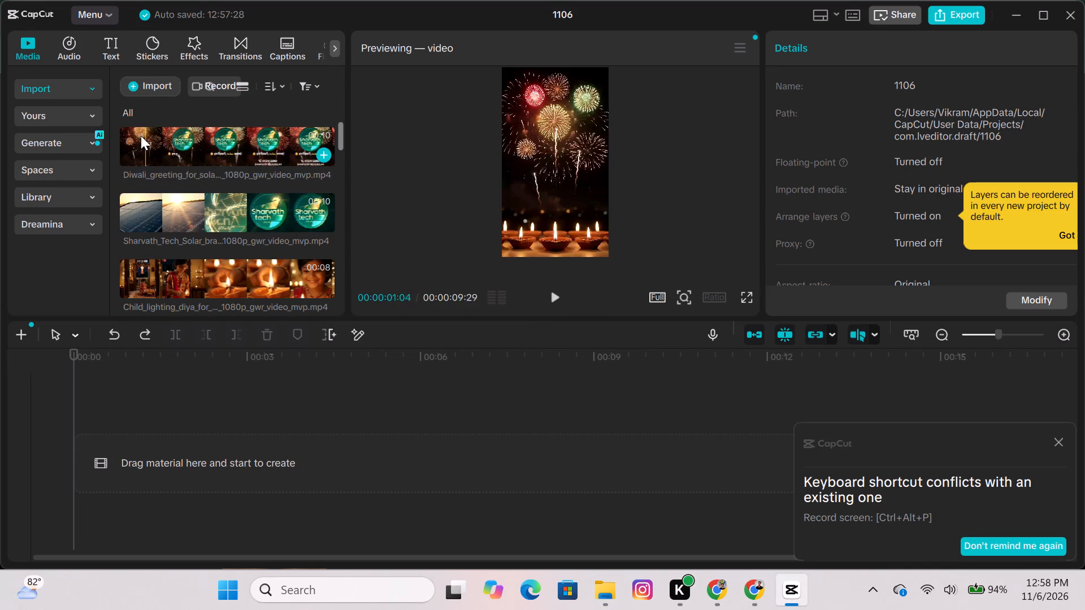
{"action": "left_click", "coordinate": [116, 330]}
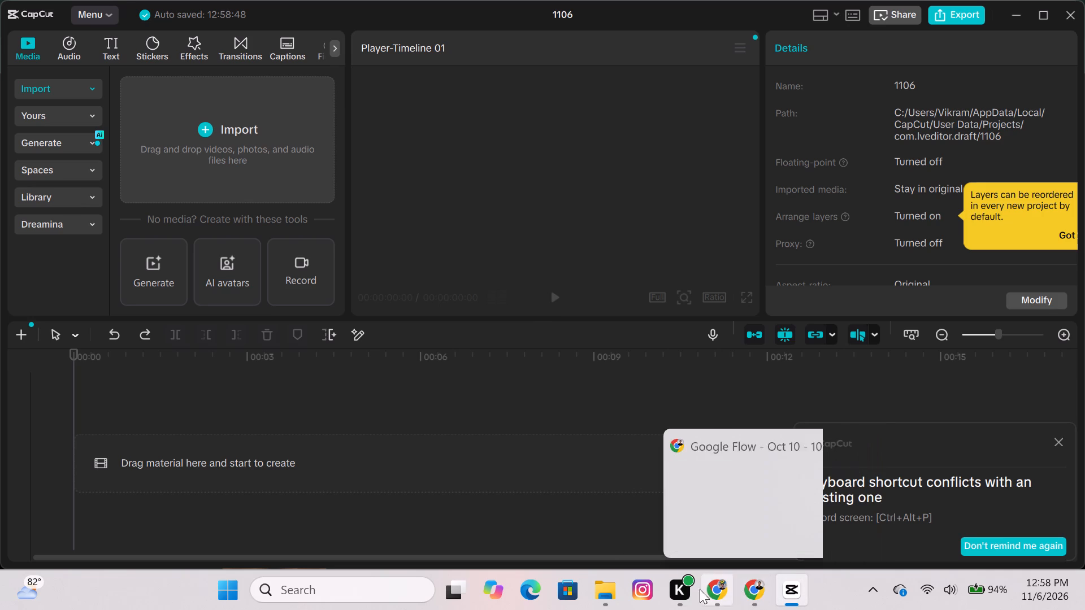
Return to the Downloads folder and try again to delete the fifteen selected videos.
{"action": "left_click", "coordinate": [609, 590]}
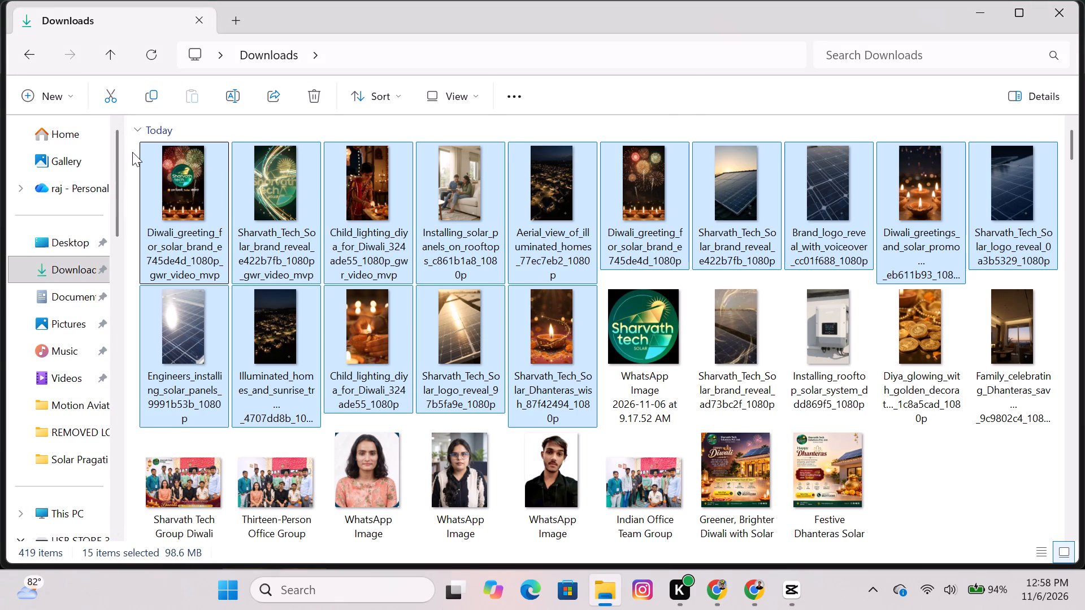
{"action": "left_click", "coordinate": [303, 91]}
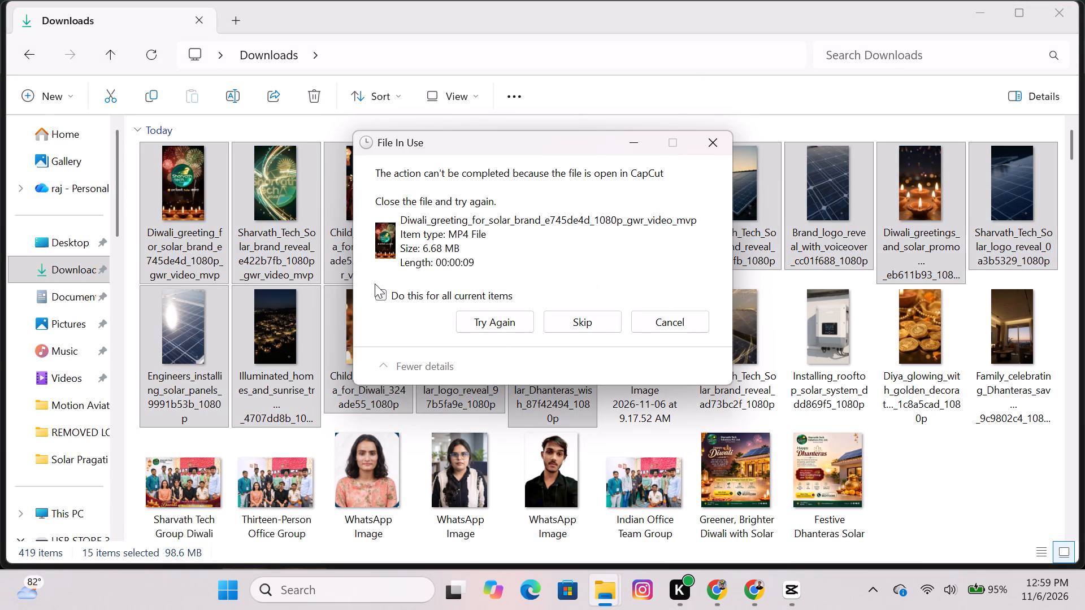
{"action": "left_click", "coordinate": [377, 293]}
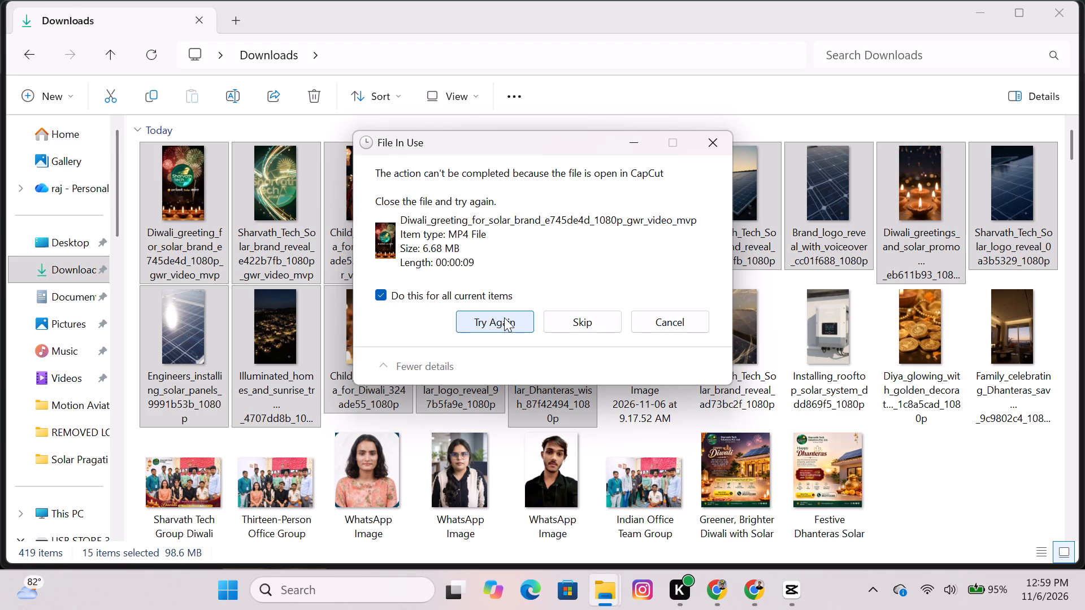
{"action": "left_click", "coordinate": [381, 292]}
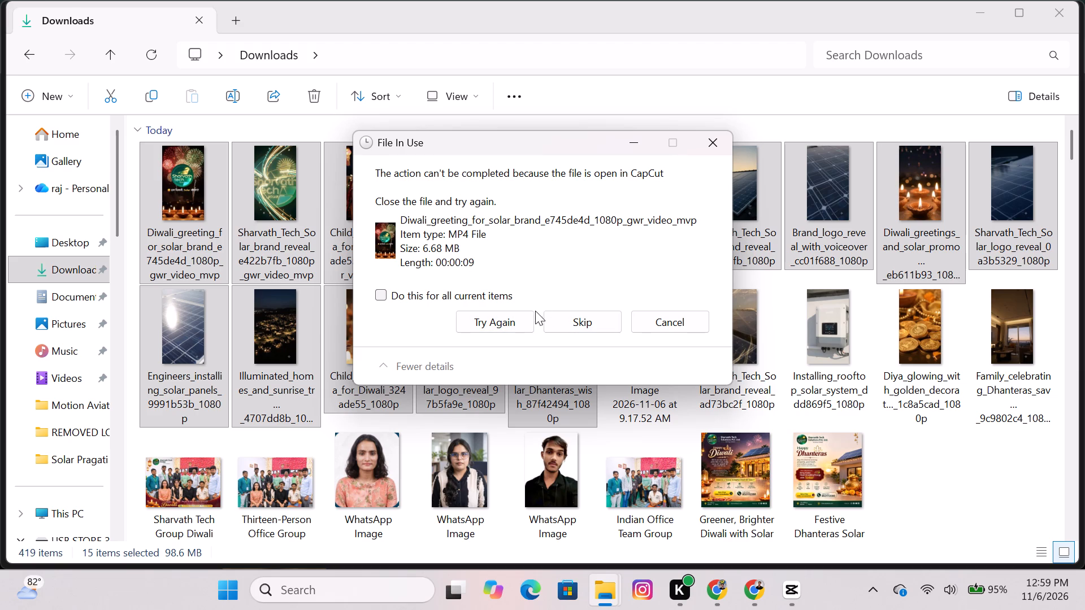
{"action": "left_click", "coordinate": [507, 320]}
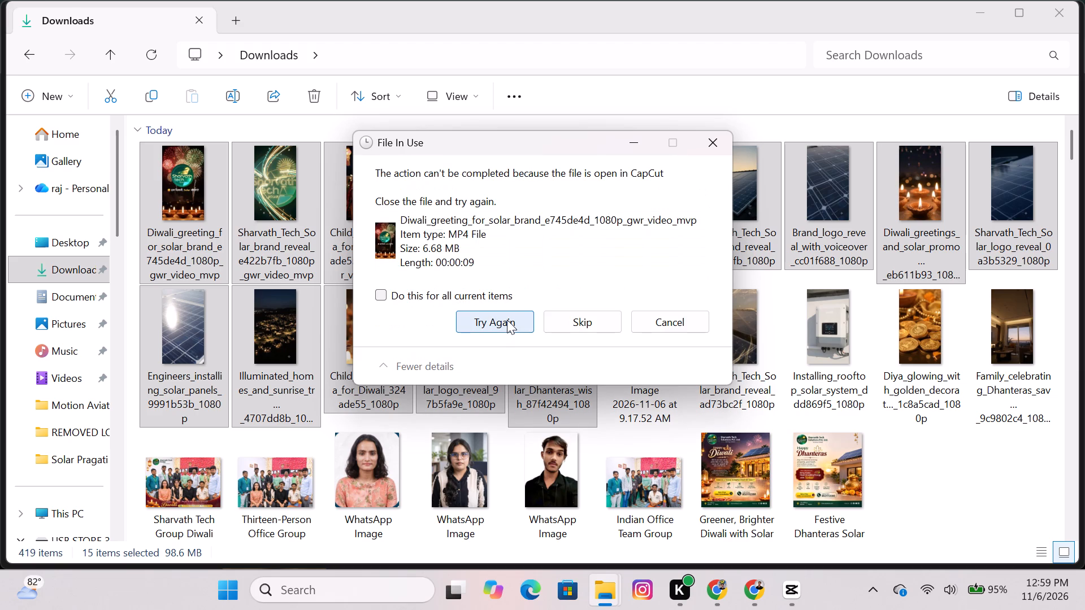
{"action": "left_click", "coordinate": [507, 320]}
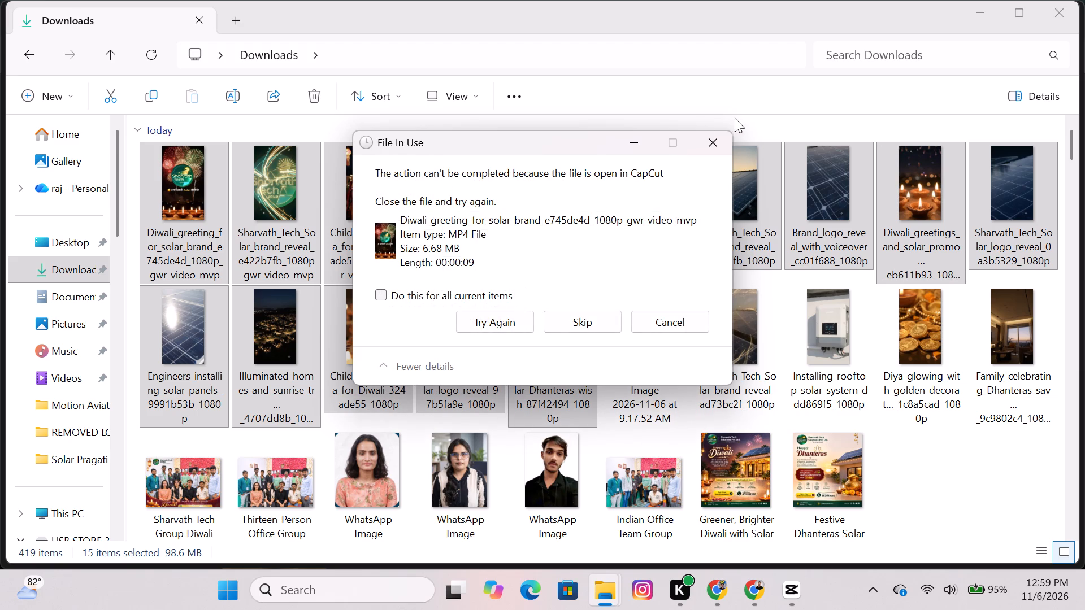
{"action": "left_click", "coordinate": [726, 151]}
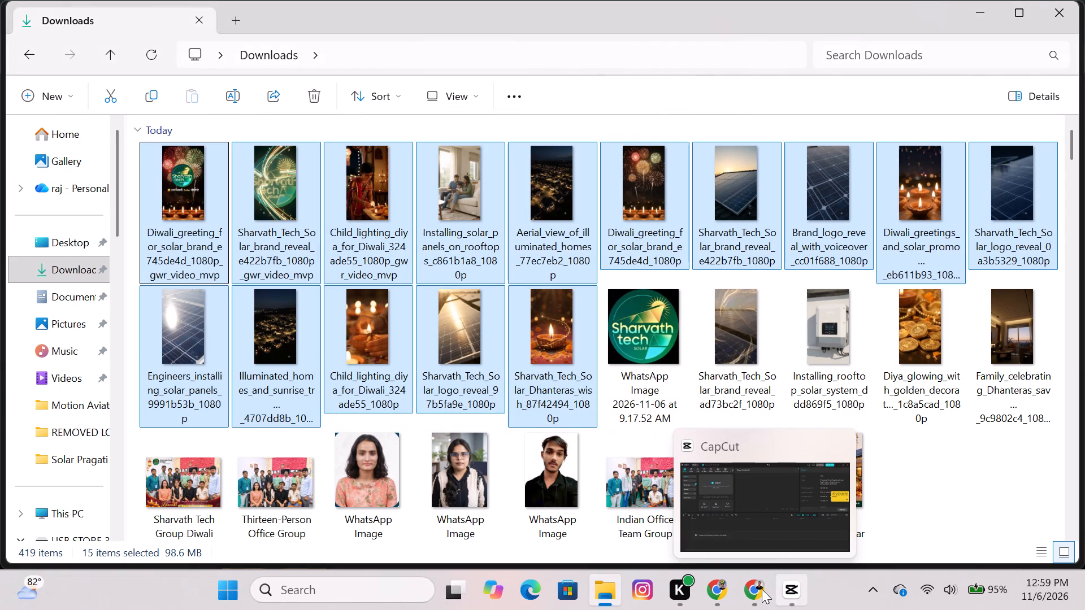
Switch to CapCut and close project 1106.
{"action": "left_click", "coordinate": [778, 589]}
{"action": "scroll", "coordinate": [192, 171], "scroll_direction": "up", "scroll_amount": 5}
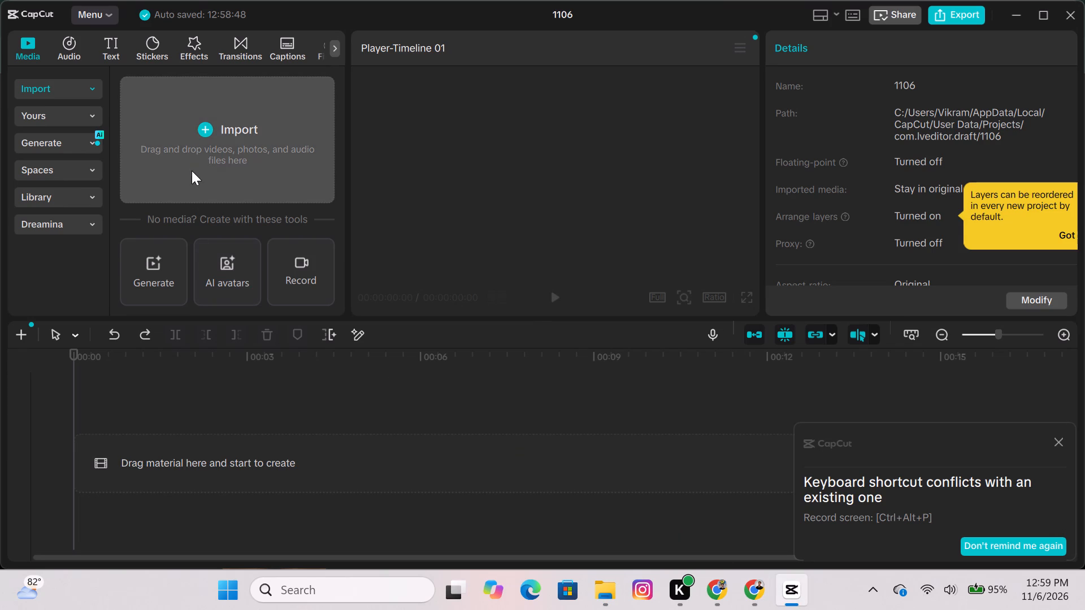
{"action": "left_click", "coordinate": [1077, 14]}
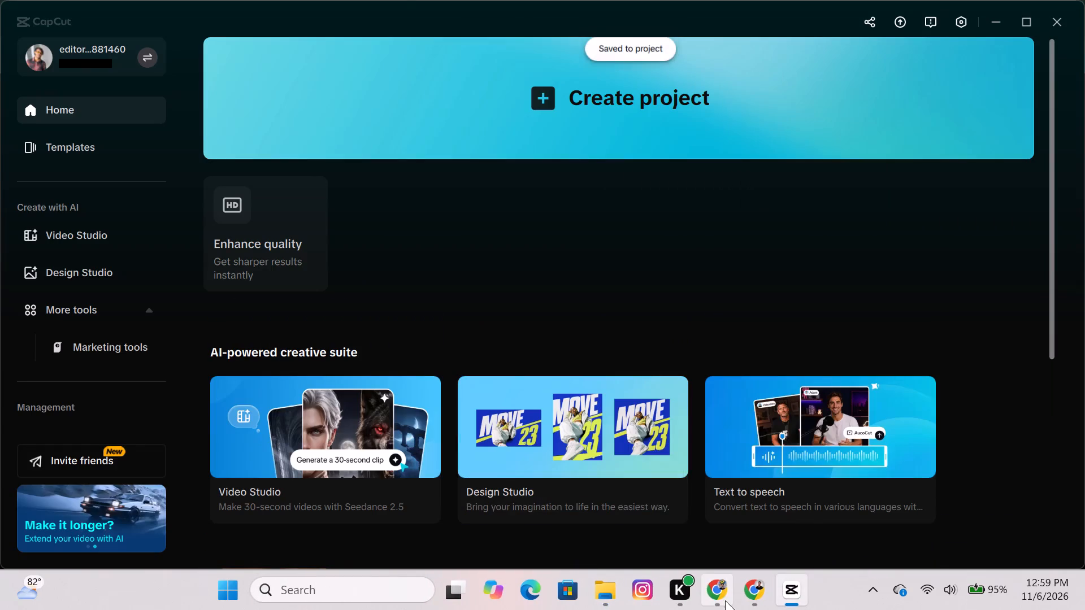
Delete the first row of ten videos under Today in the Downloads folder.
{"action": "left_click", "coordinate": [613, 594]}
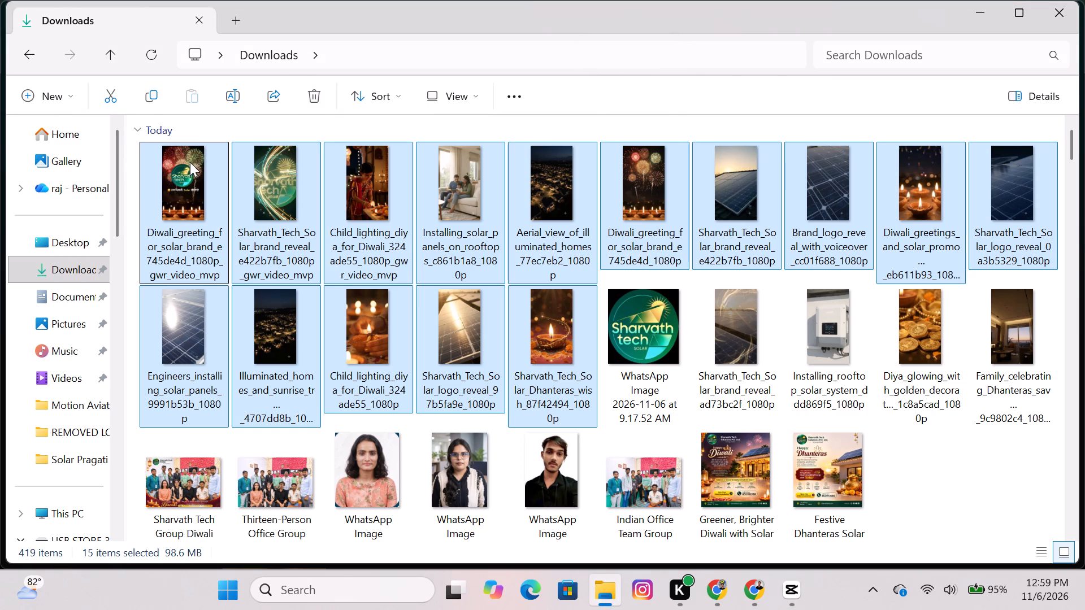
{"action": "left_click", "coordinate": [63, 241]}
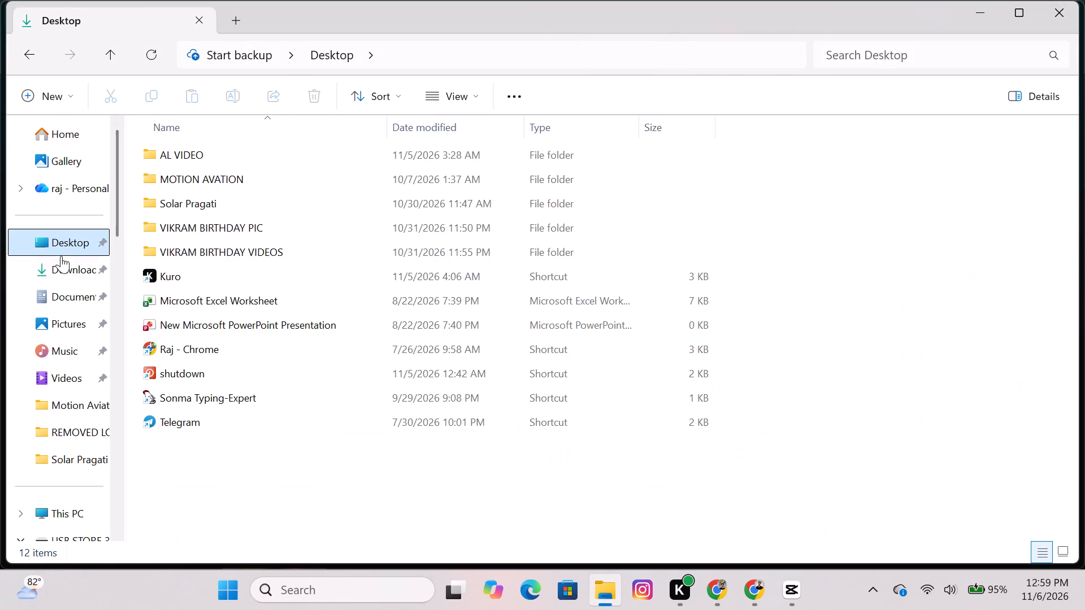
{"action": "left_click", "coordinate": [61, 258]}
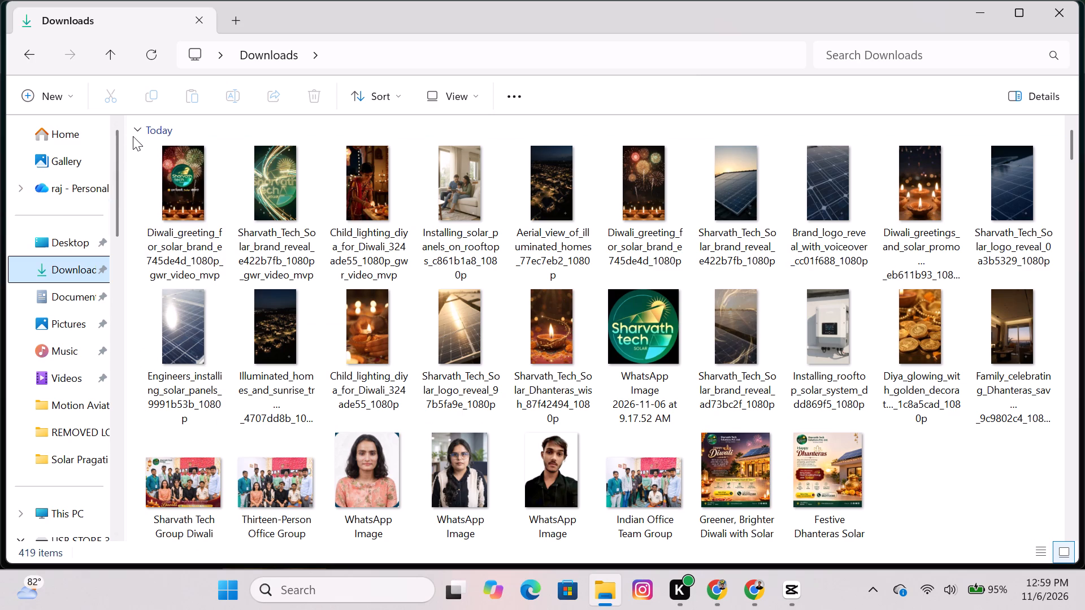
{"action": "left_click_drag", "start_coordinate": [133, 136], "coordinate": [1017, 195]}
{"action": "left_click_drag", "start_coordinate": [133, 144], "coordinate": [1061, 202]}
{"action": "left_click", "coordinate": [325, 96]}
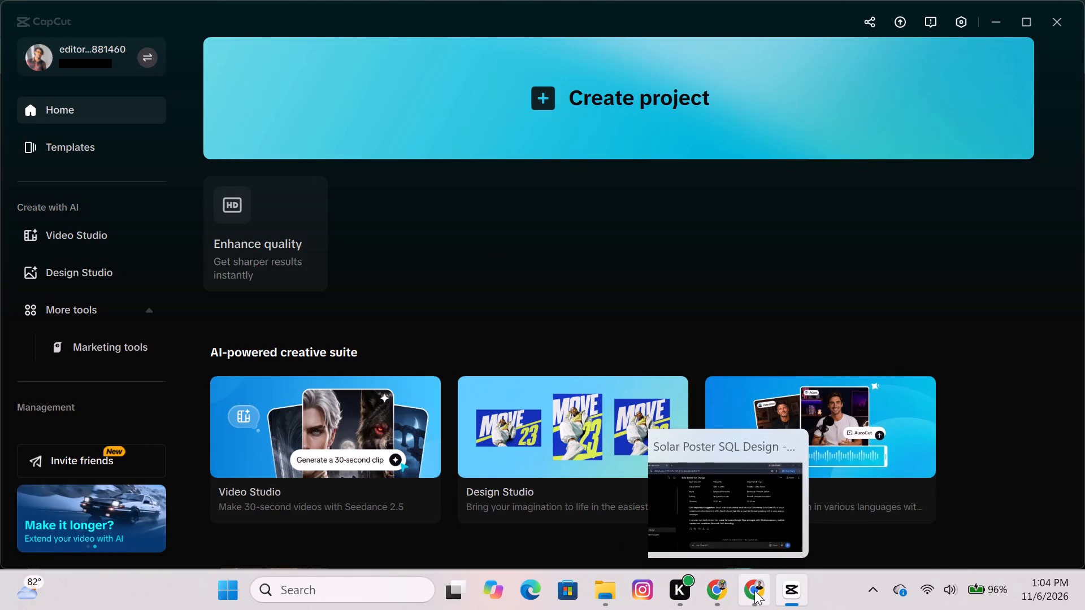
{"action": "left_click", "coordinate": [515, 97]}
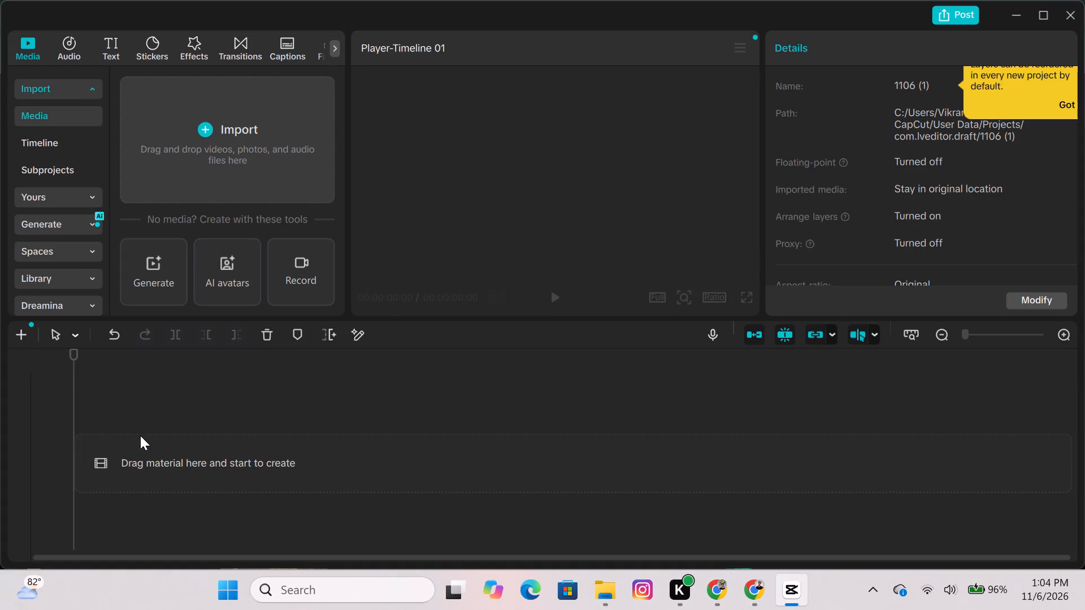
Import the five new 1080p clips from Downloads: child lighting diya, Diwali greeting, brand logo reveal, installing solar panels and aerial view of homes.
{"action": "left_click", "coordinate": [145, 162]}
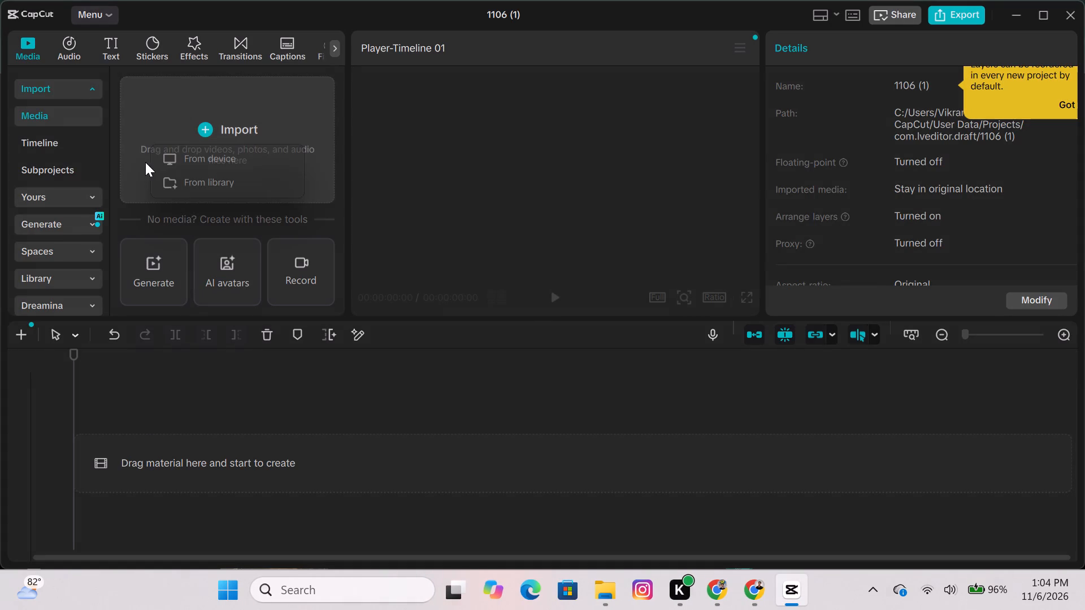
{"action": "left_click", "coordinate": [186, 162]}
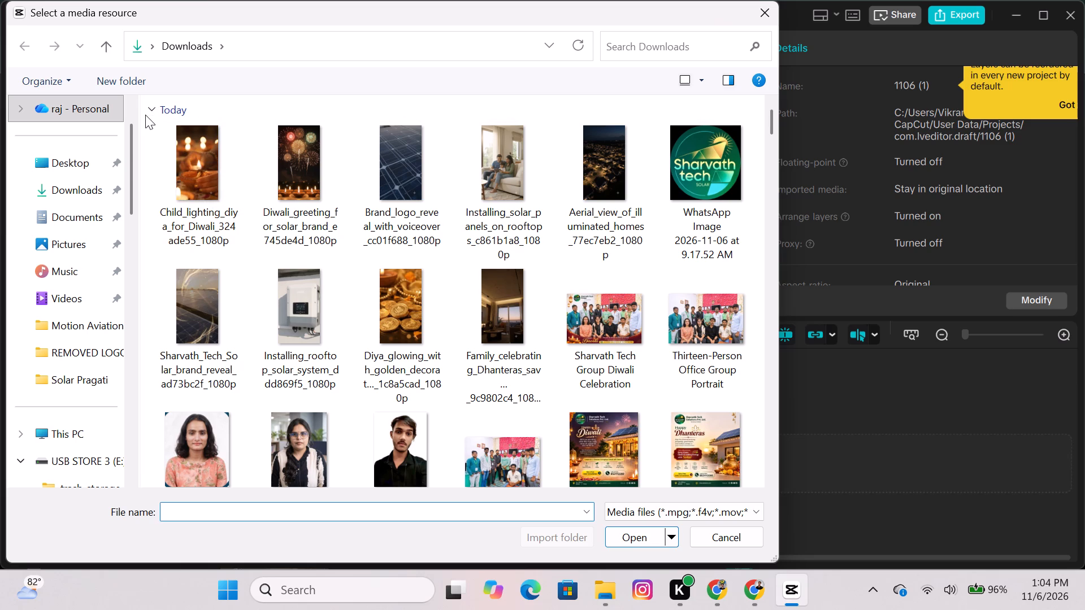
{"action": "left_click_drag", "start_coordinate": [150, 124], "coordinate": [440, 160]}
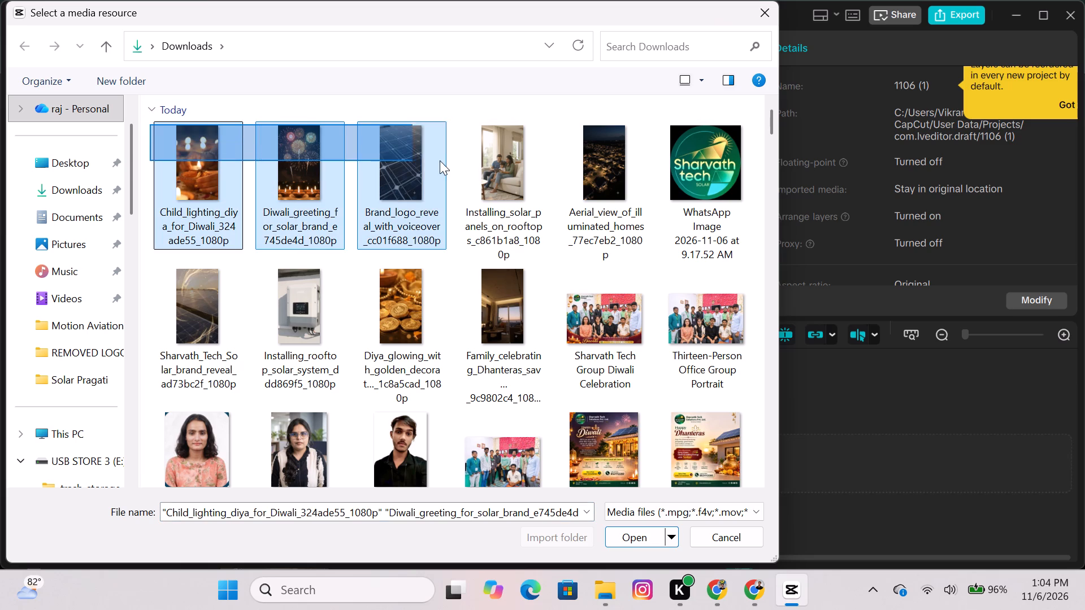
{"action": "left_click_drag", "start_coordinate": [440, 160], "coordinate": [631, 188]}
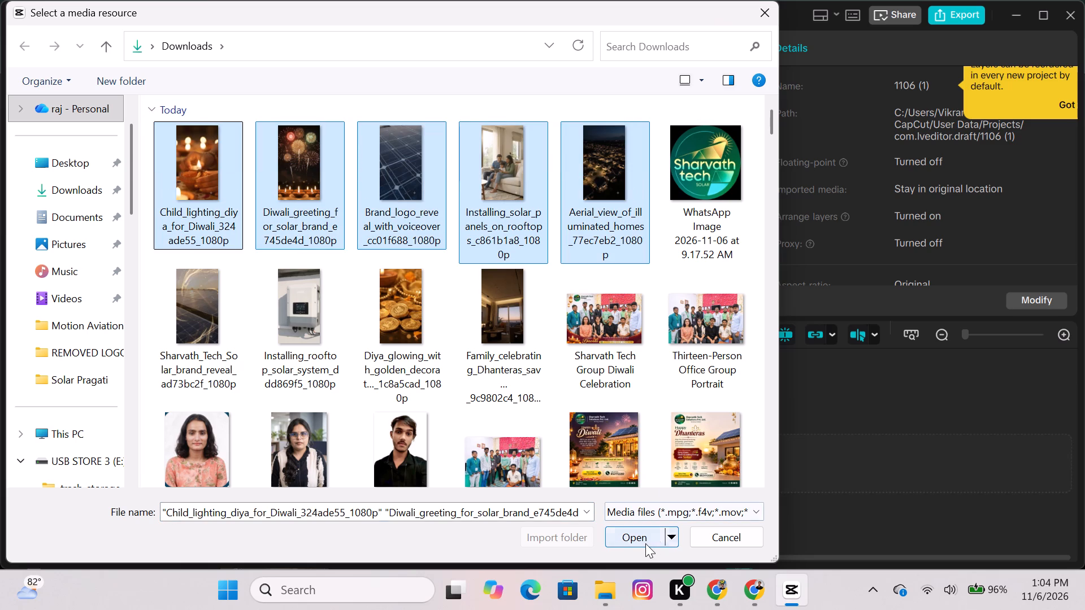
{"action": "left_click", "coordinate": [644, 543]}
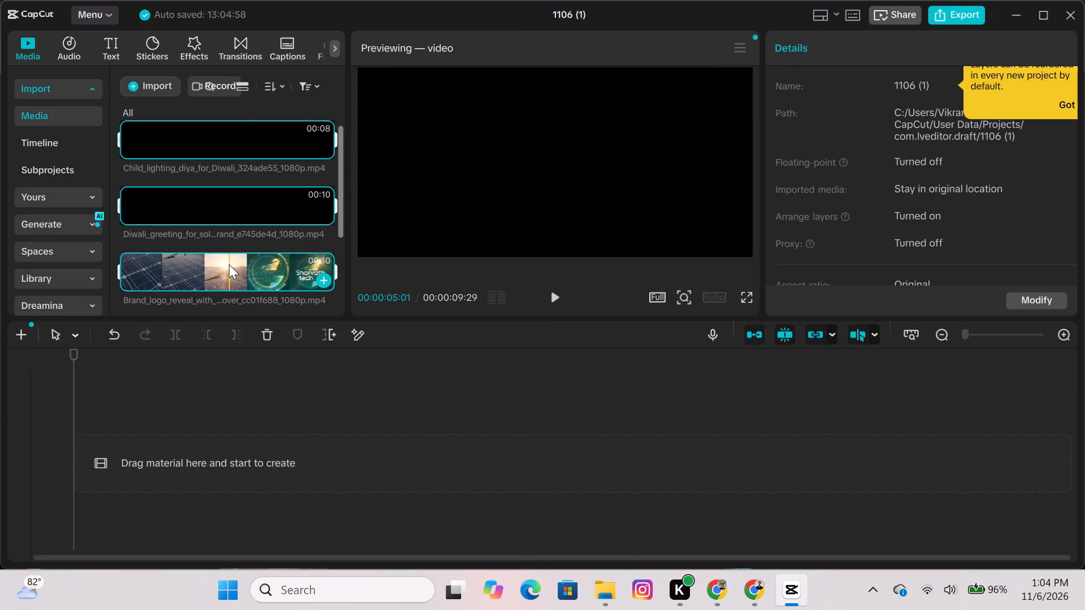
Place all five imported clips together on the main timeline track, starting at 00:00.
{"action": "scroll", "coordinate": [229, 264], "scroll_direction": "down", "scroll_amount": 5}
{"action": "scroll", "coordinate": [229, 264], "scroll_direction": "up", "scroll_amount": 6}
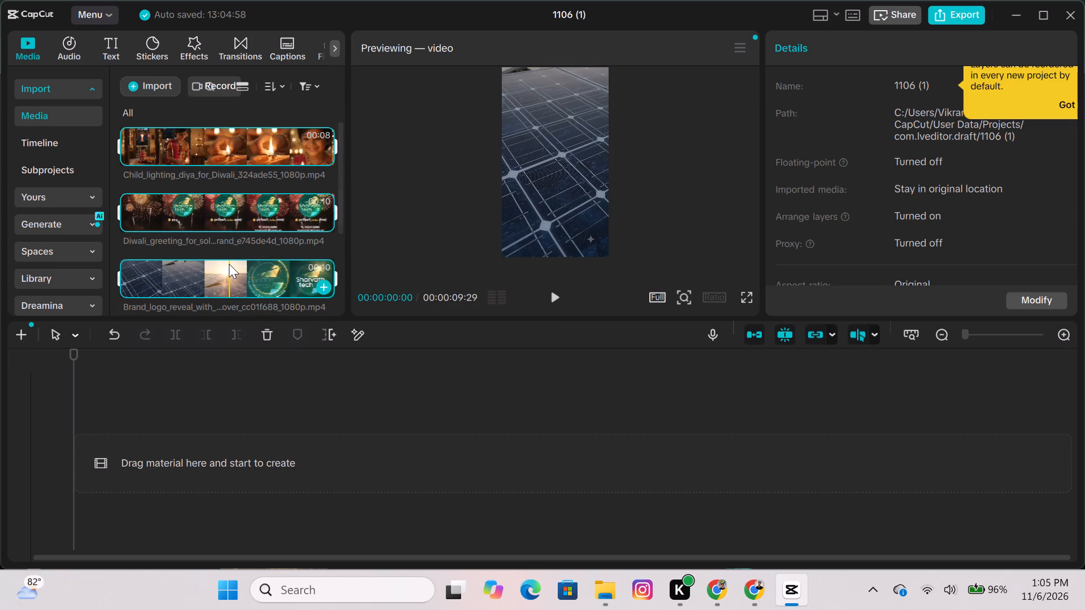
{"action": "left_click_drag", "start_coordinate": [220, 150], "coordinate": [160, 442]}
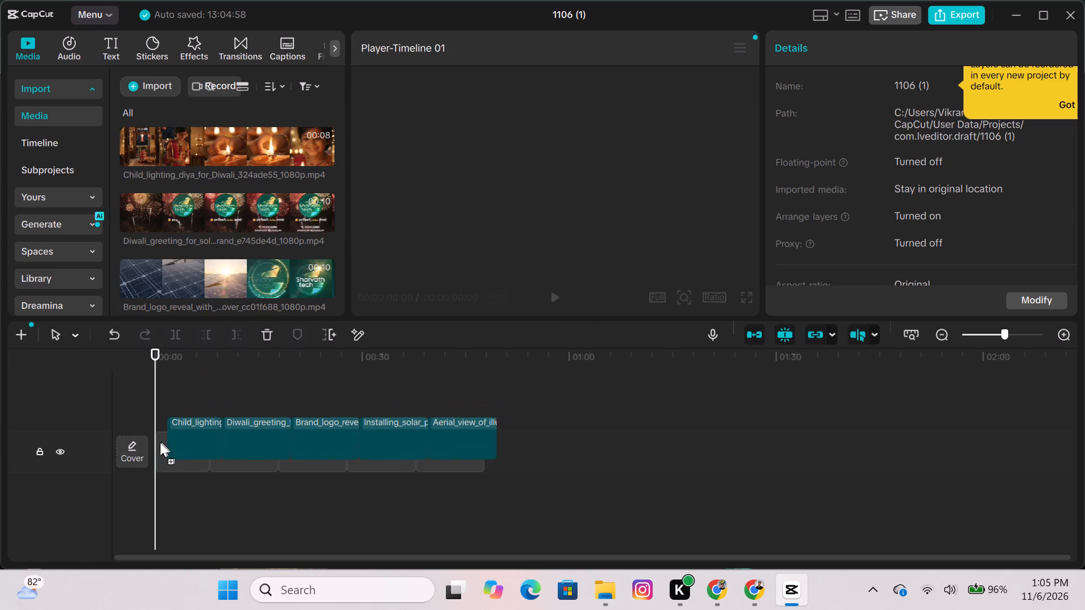
{"action": "left_click_drag", "start_coordinate": [160, 442], "coordinate": [158, 443]}
Play the assembled timeline from the beginning to check the clip order.
{"action": "left_click", "coordinate": [151, 390]}
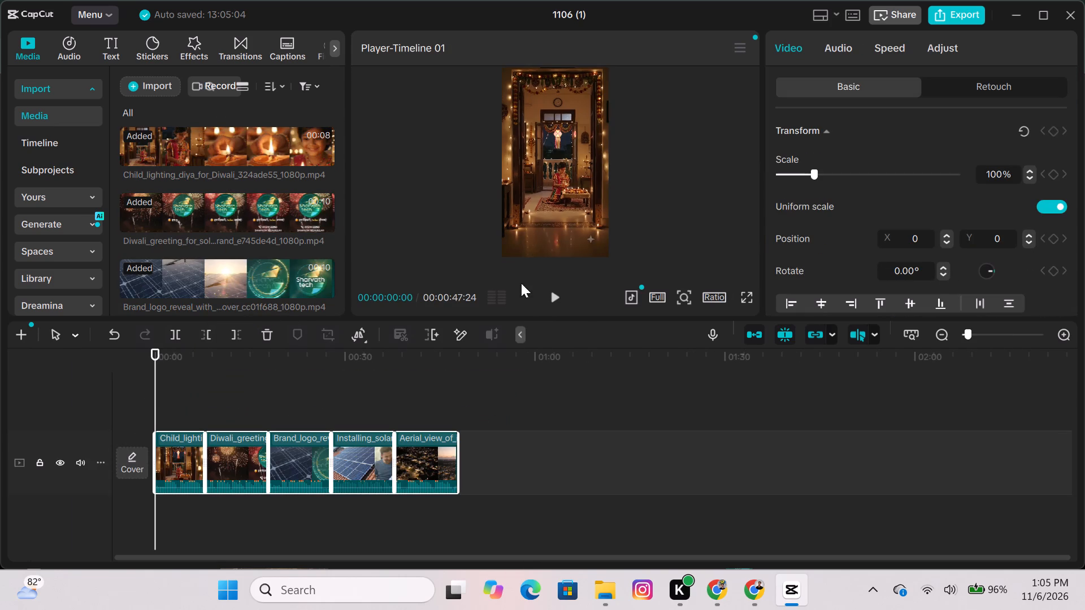
{"action": "left_click", "coordinate": [545, 299]}
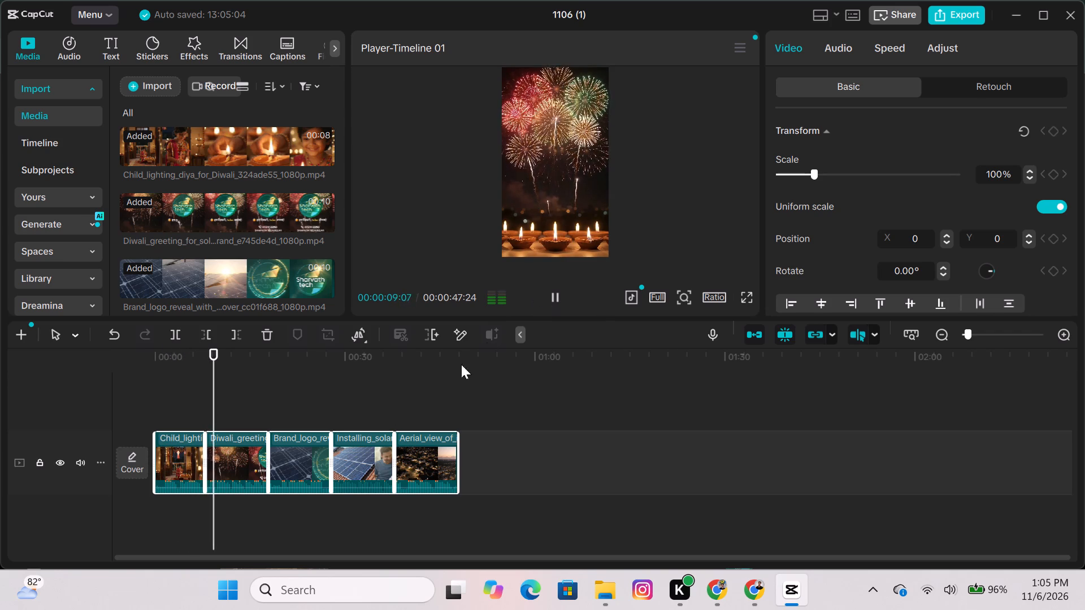
Move only the Diwali greeting clip from second place to the end of the timeline.
{"action": "left_click_drag", "start_coordinate": [233, 465], "coordinate": [461, 439]}
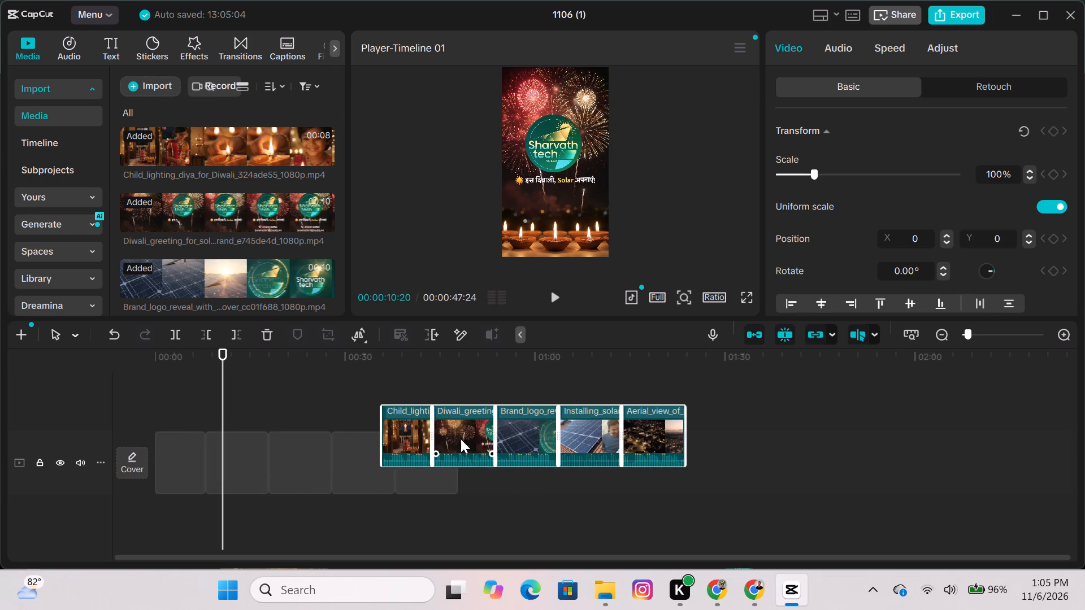
{"action": "left_click_drag", "start_coordinate": [461, 439], "coordinate": [248, 476]}
{"action": "left_click", "coordinate": [248, 476]}
{"action": "left_click", "coordinate": [289, 372]}
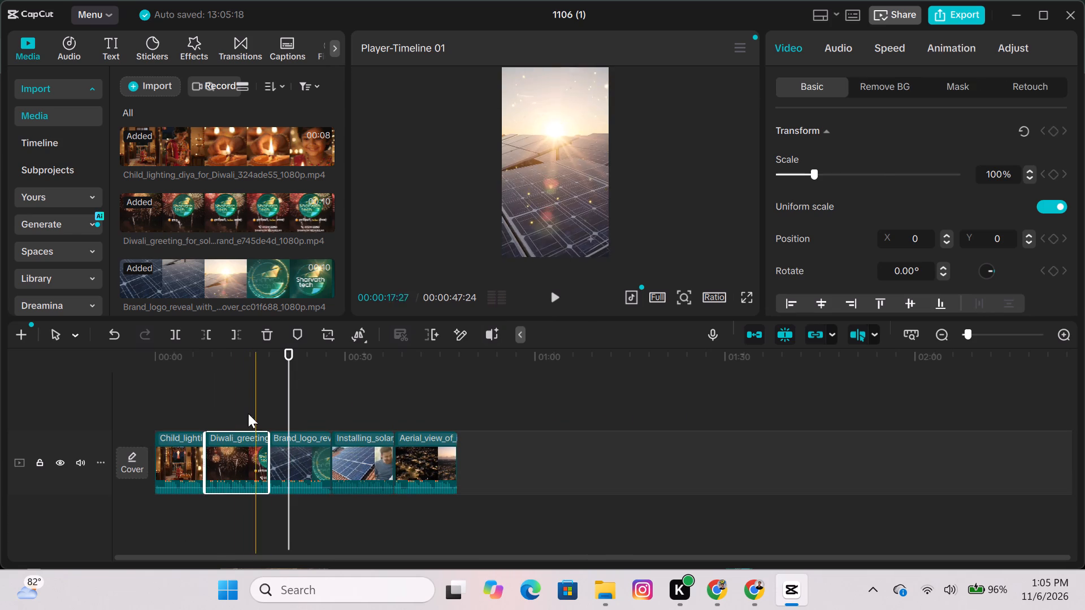
{"action": "left_click_drag", "start_coordinate": [226, 444], "coordinate": [458, 446]}
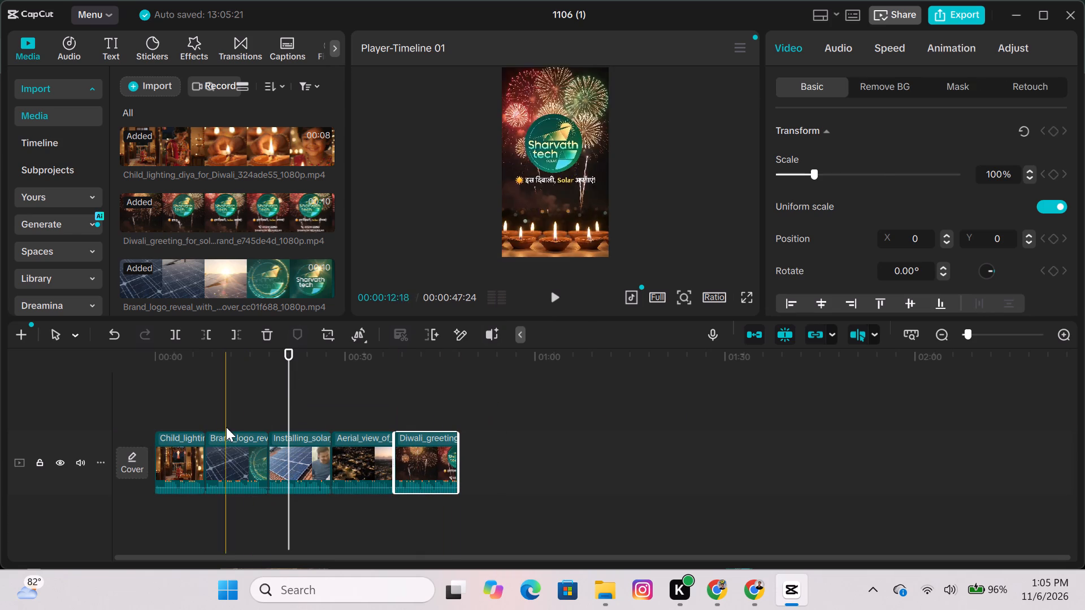
Play the brand logo reveal clip in place, and move the installing solar panels clip ahead of it on the timeline.
{"action": "double_click", "coordinate": [211, 419]}
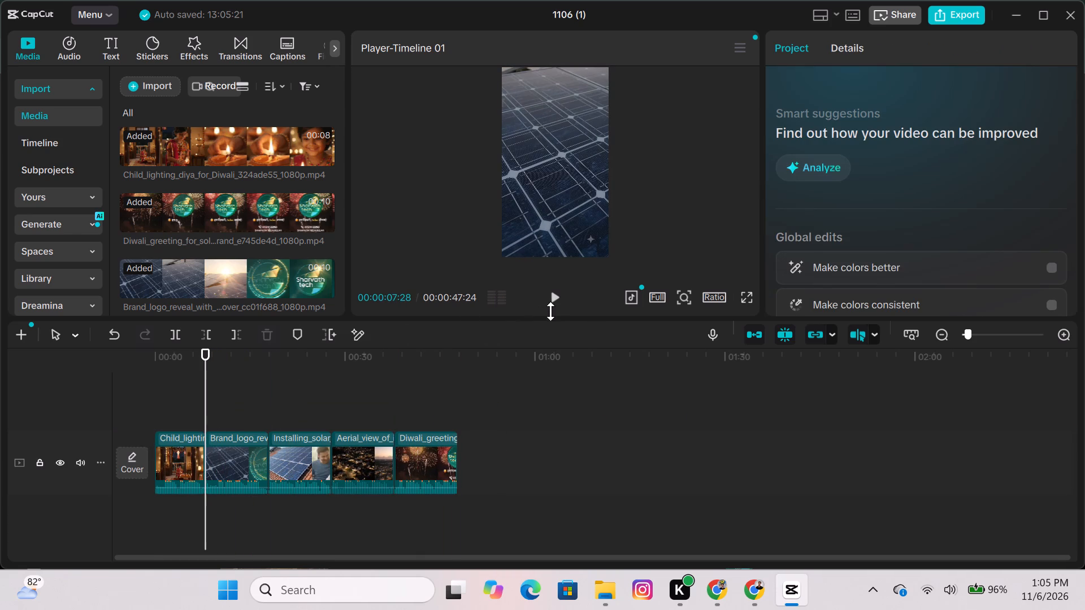
{"action": "left_click", "coordinate": [554, 307]}
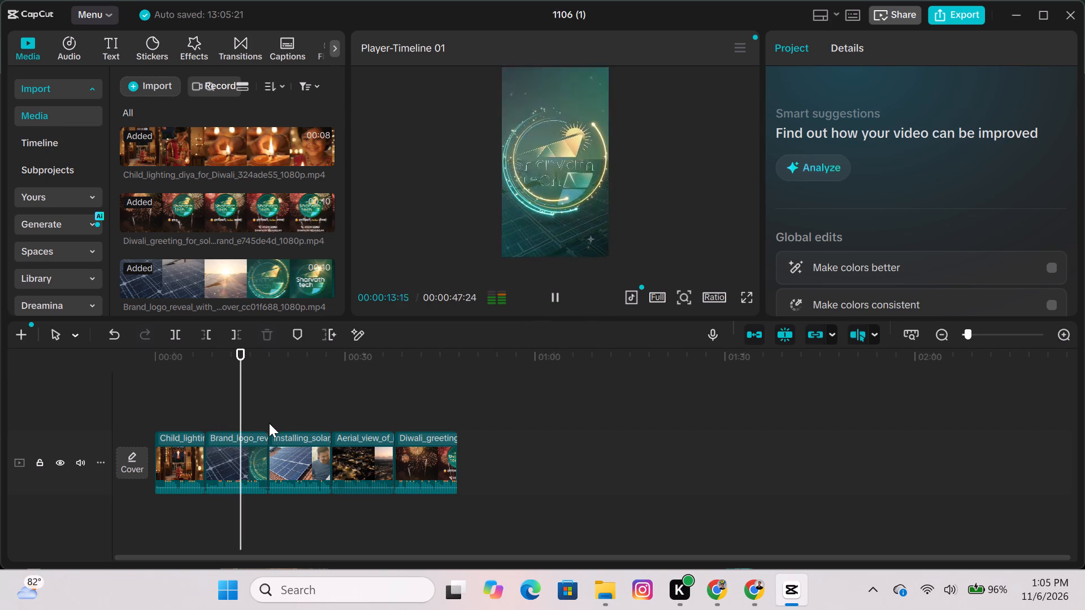
{"action": "left_click_drag", "start_coordinate": [287, 441], "coordinate": [217, 446]}
Review playback from the end of the opening clip, and move the aerial view clip to second place on the timeline.
{"action": "left_click", "coordinate": [199, 412]}
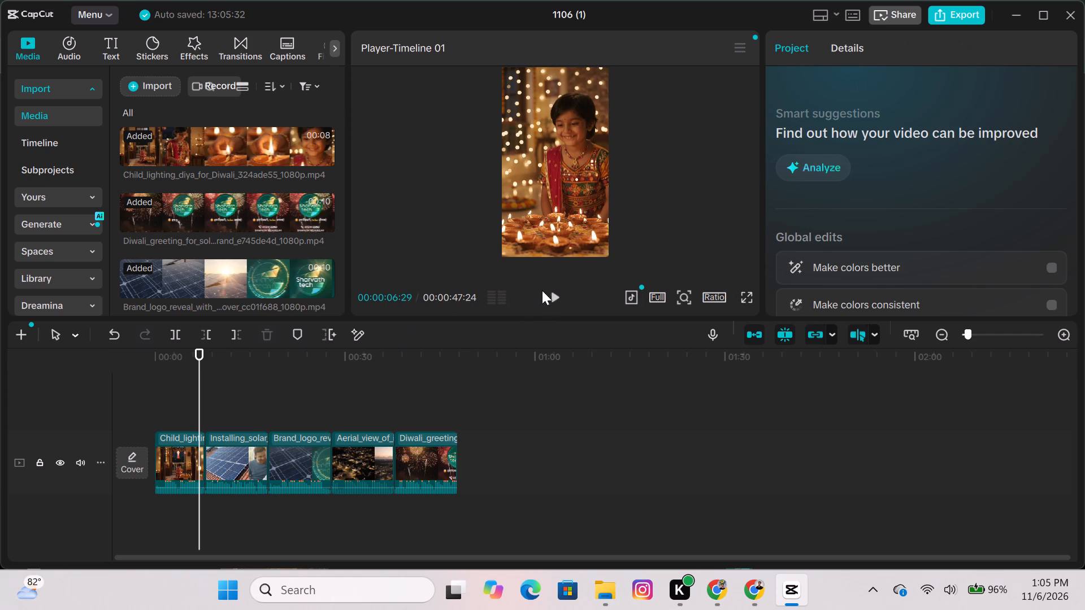
{"action": "left_click", "coordinate": [550, 290]}
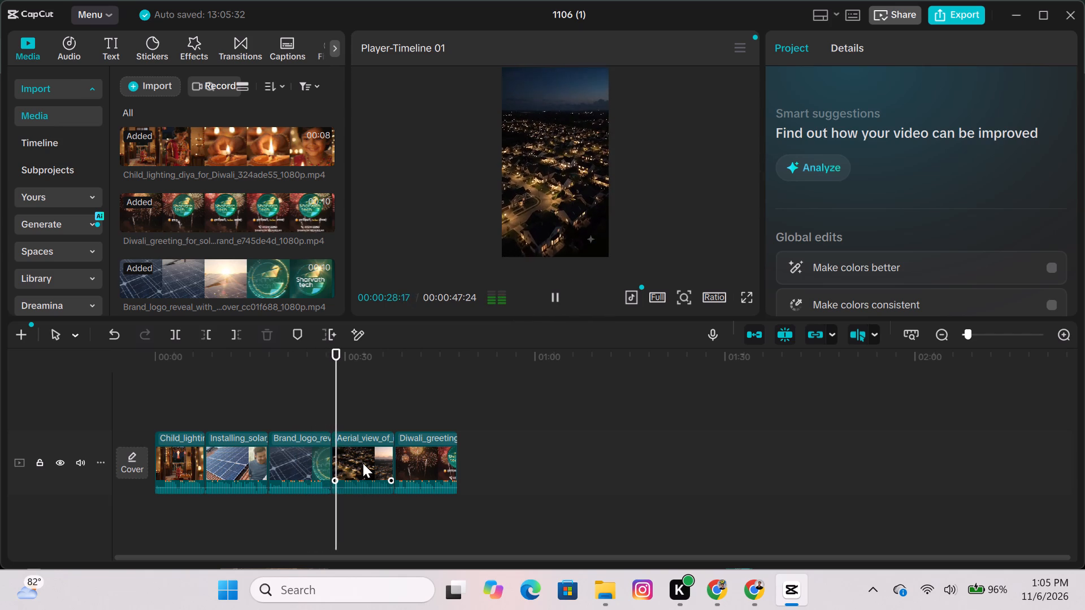
{"action": "left_click_drag", "start_coordinate": [363, 463], "coordinate": [223, 470]}
Play the reordered timeline from near the end of the child lighting diya clip to check the sequence.
{"action": "left_click", "coordinate": [158, 373]}
{"action": "left_click", "coordinate": [180, 380]}
{"action": "left_click", "coordinate": [182, 381]}
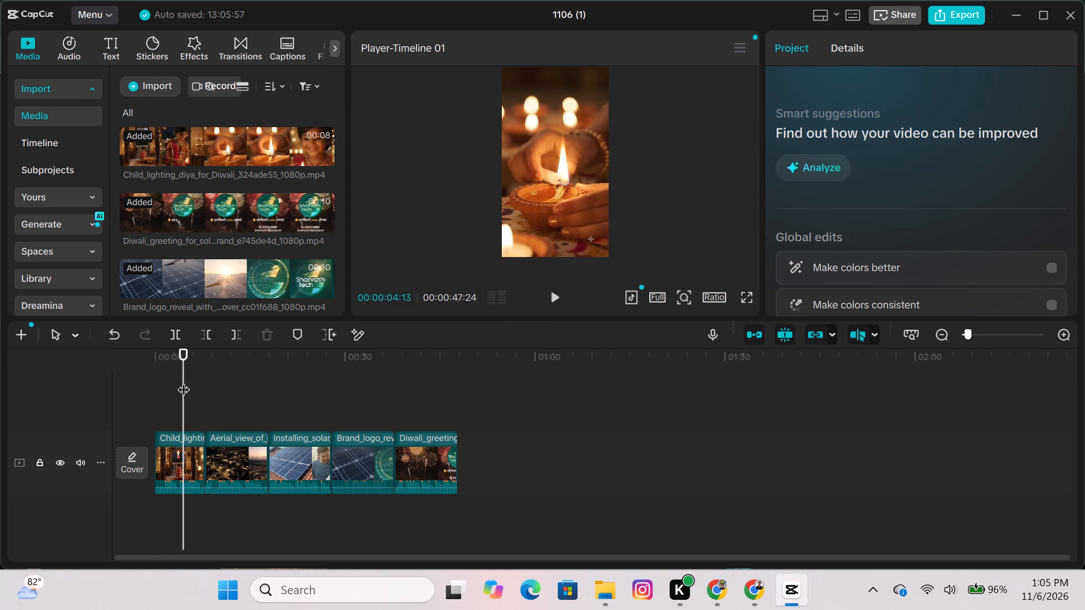
{"action": "left_click_drag", "start_coordinate": [183, 381], "coordinate": [196, 383]}
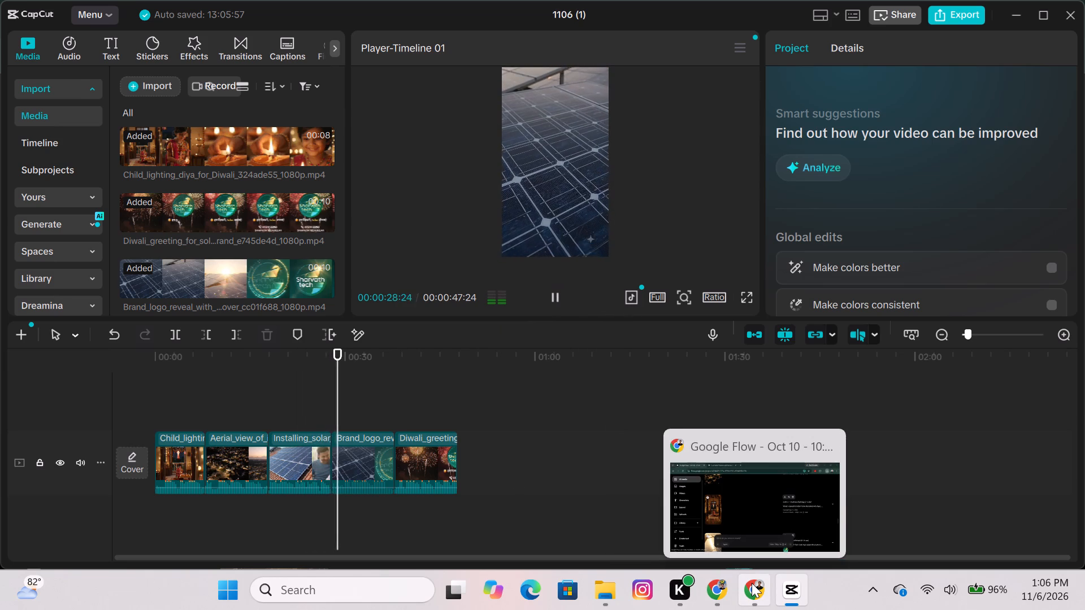
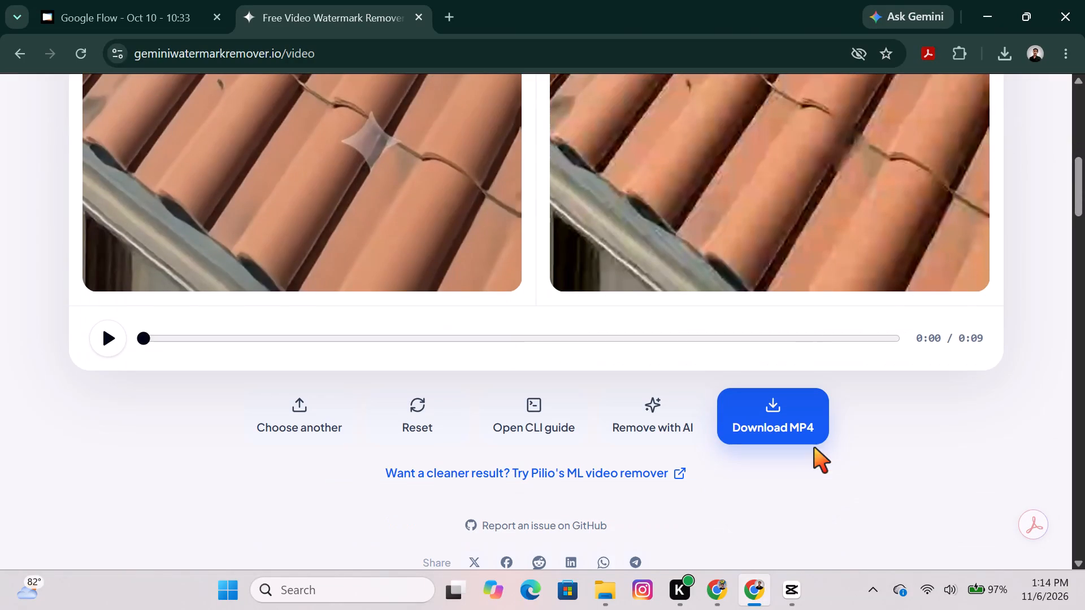
Download the cleaned Installing_solar_panels_on_rooftops clip as an MP4.
{"action": "left_click", "coordinate": [805, 428]}
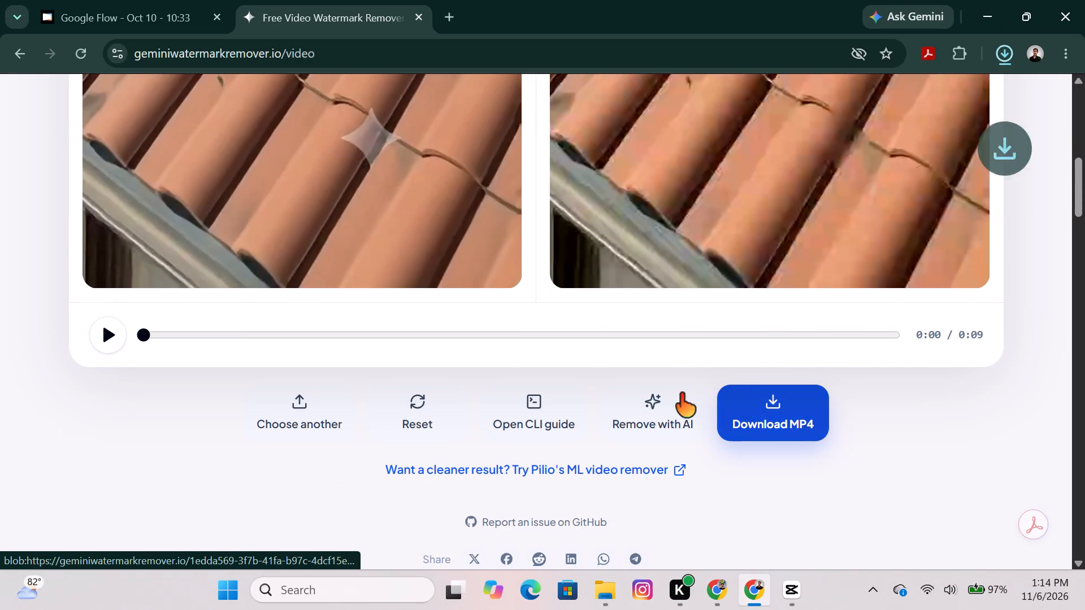
Load the Brand_logo_reveal_with_voiceover 1080p clip from Downloads into the watermark remover and start its local cleanup.
{"action": "left_click", "coordinate": [307, 412]}
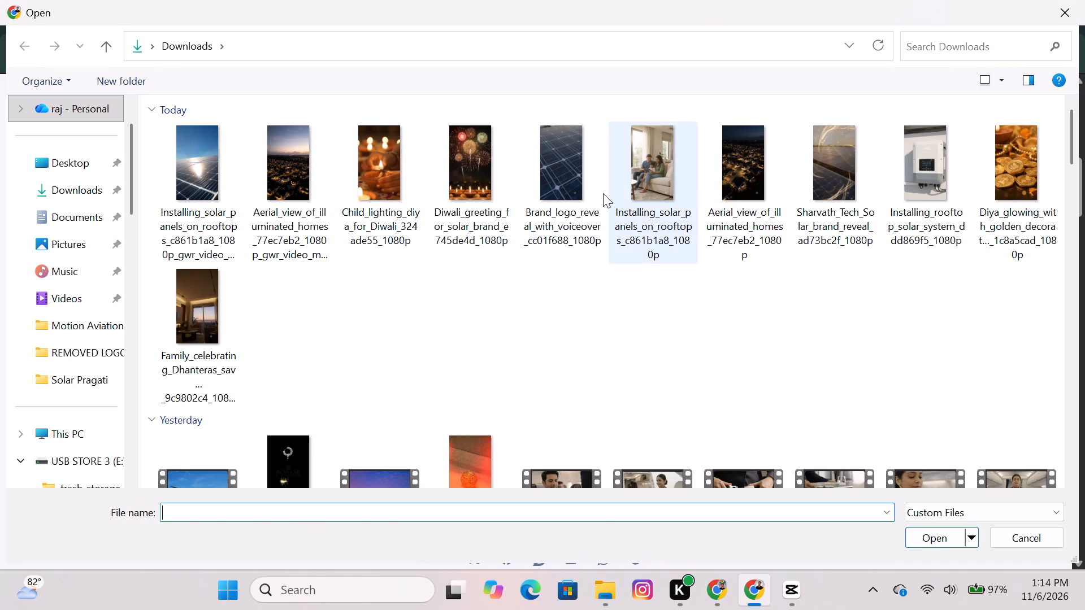
{"action": "double_click", "coordinate": [569, 193]}
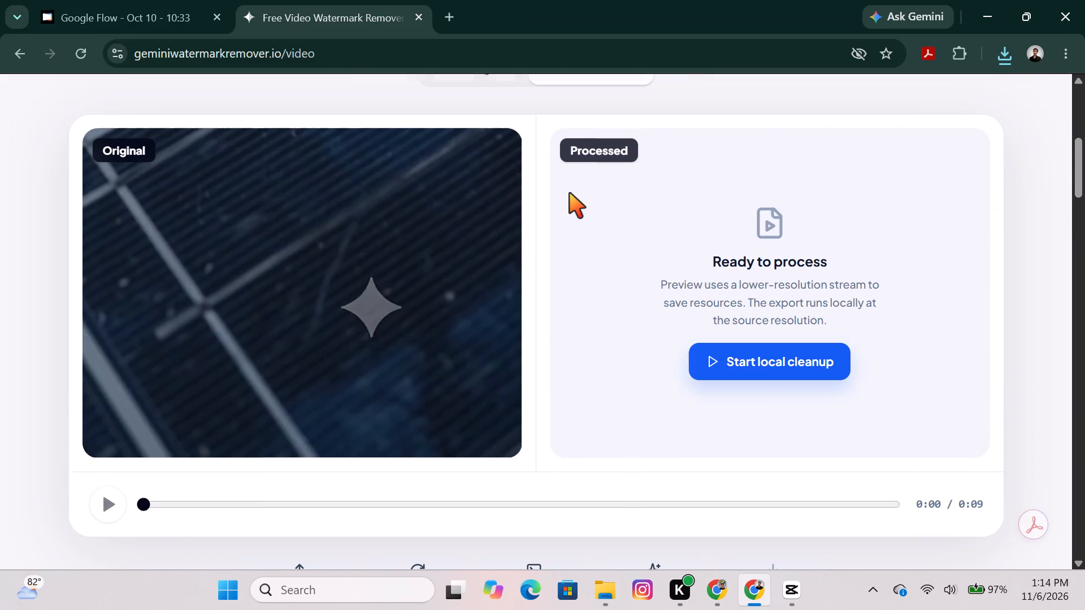
{"action": "left_click", "coordinate": [710, 353]}
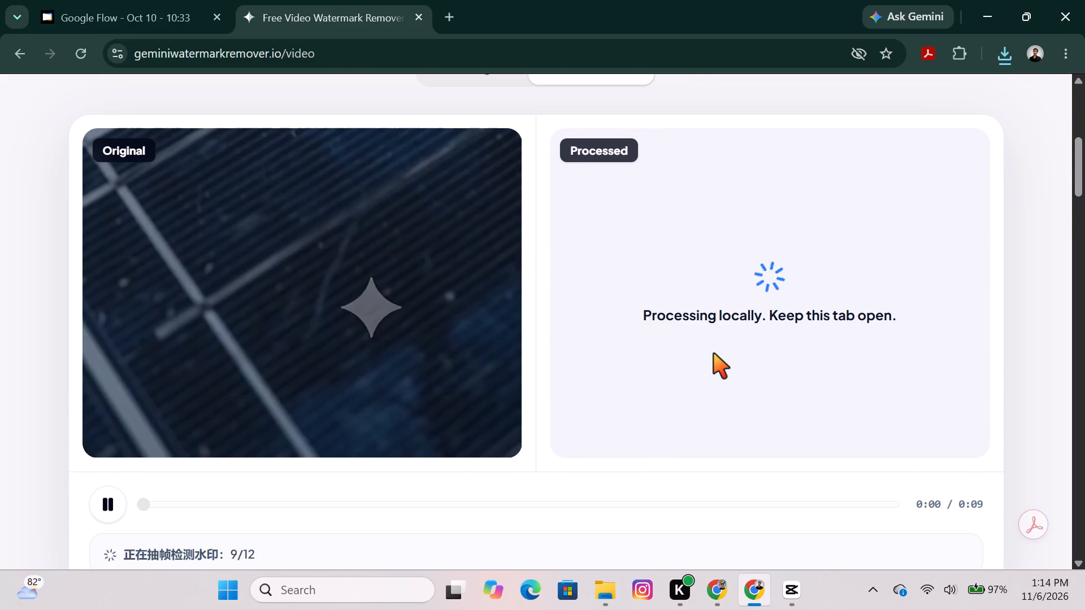
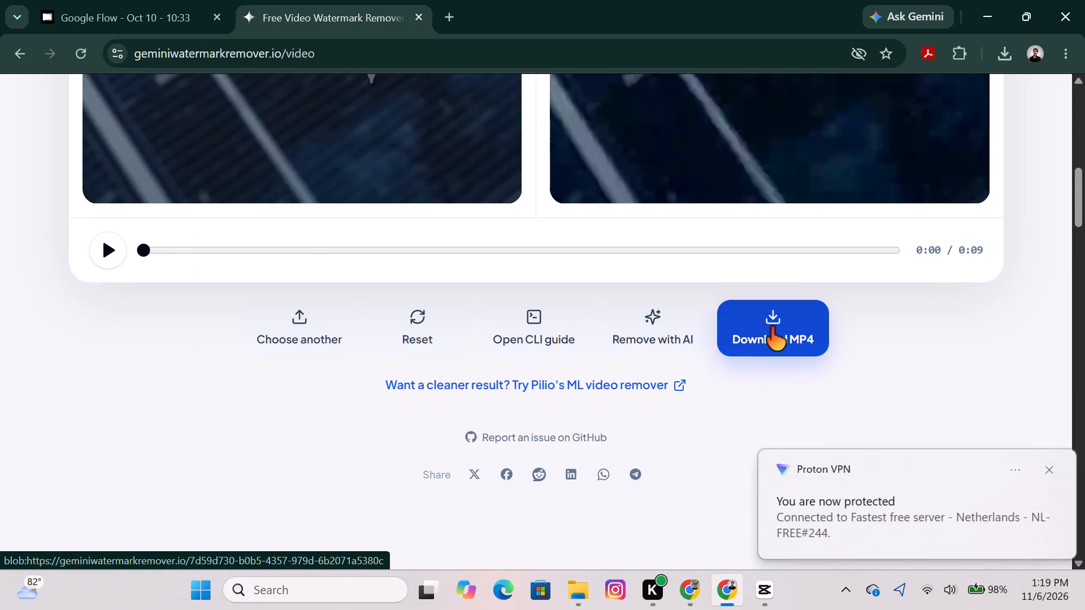
Download the cleaned Brand_logo_reveal_with_voiceover clip as an MP4 and check it in the recent downloads.
{"action": "left_click", "coordinate": [991, 53]}
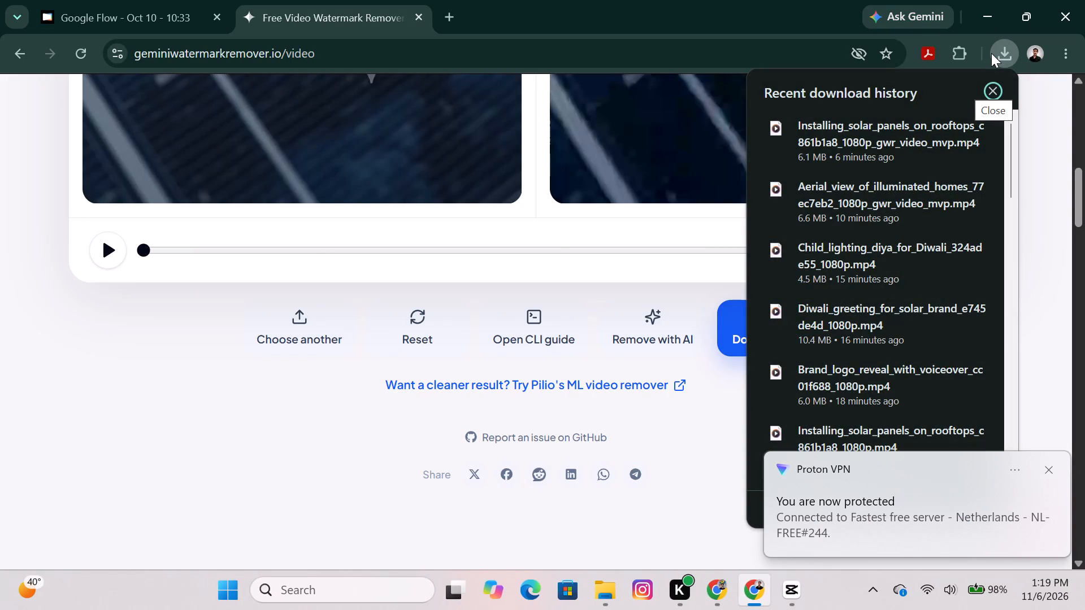
{"action": "left_click", "coordinate": [732, 328]}
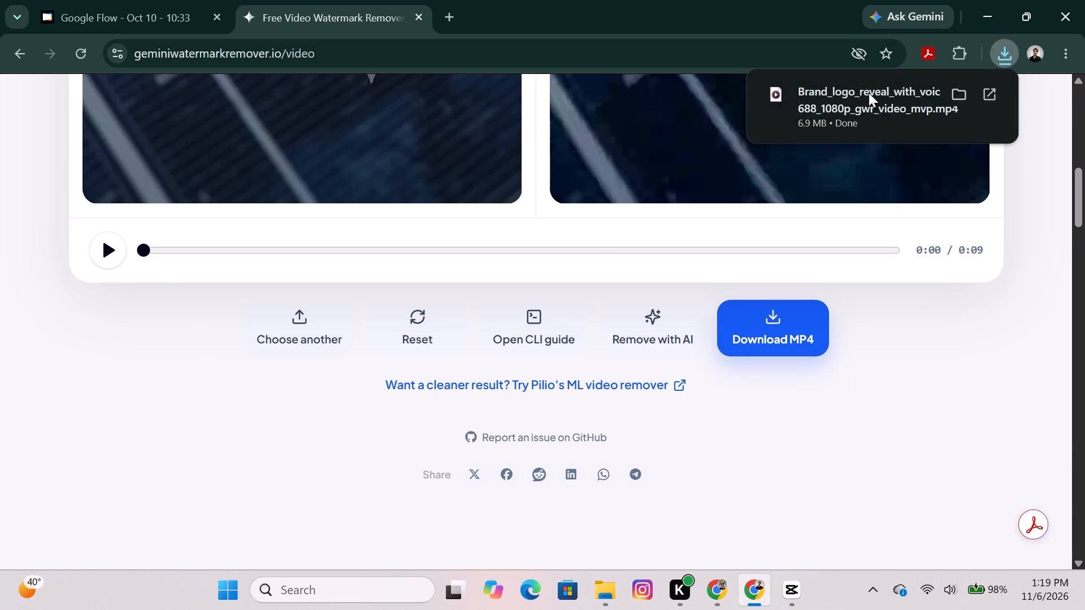
{"action": "left_click", "coordinate": [999, 54]}
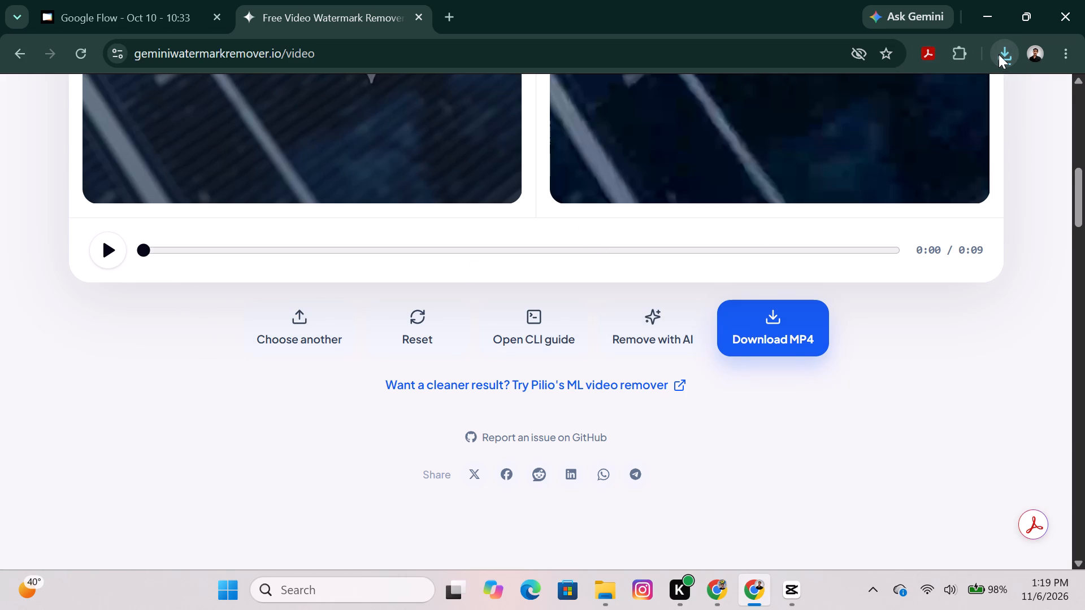
{"action": "left_click", "coordinate": [999, 54]}
{"action": "left_click", "coordinate": [999, 54]}
Load the Diwali_greeting_for_solar_brand 1080p clip from Downloads into the watermark remover and start its local cleanup.
{"action": "left_click", "coordinate": [268, 309]}
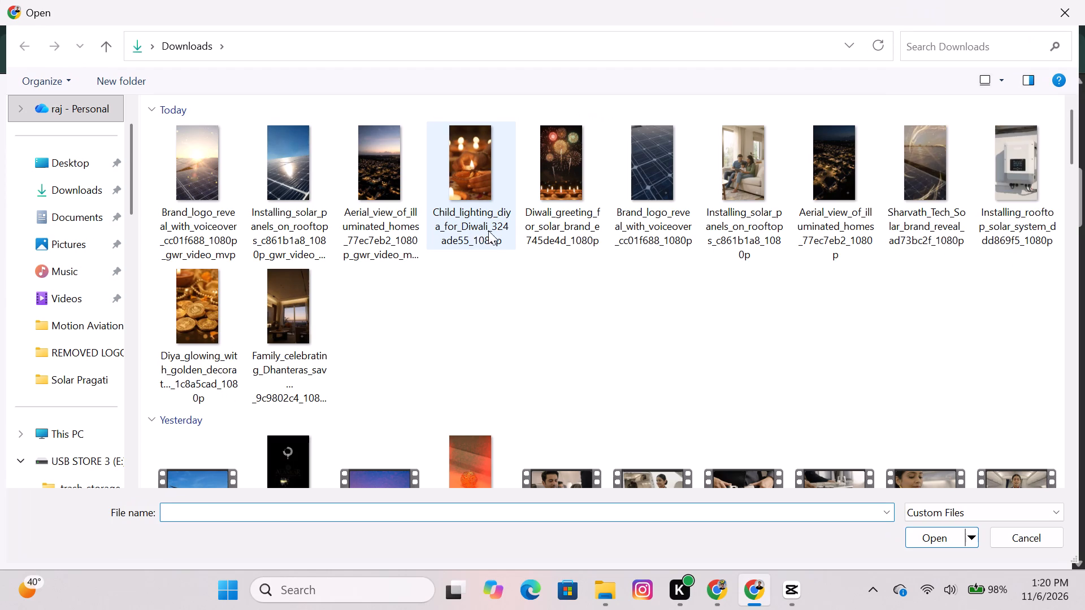
{"action": "double_click", "coordinate": [567, 167]}
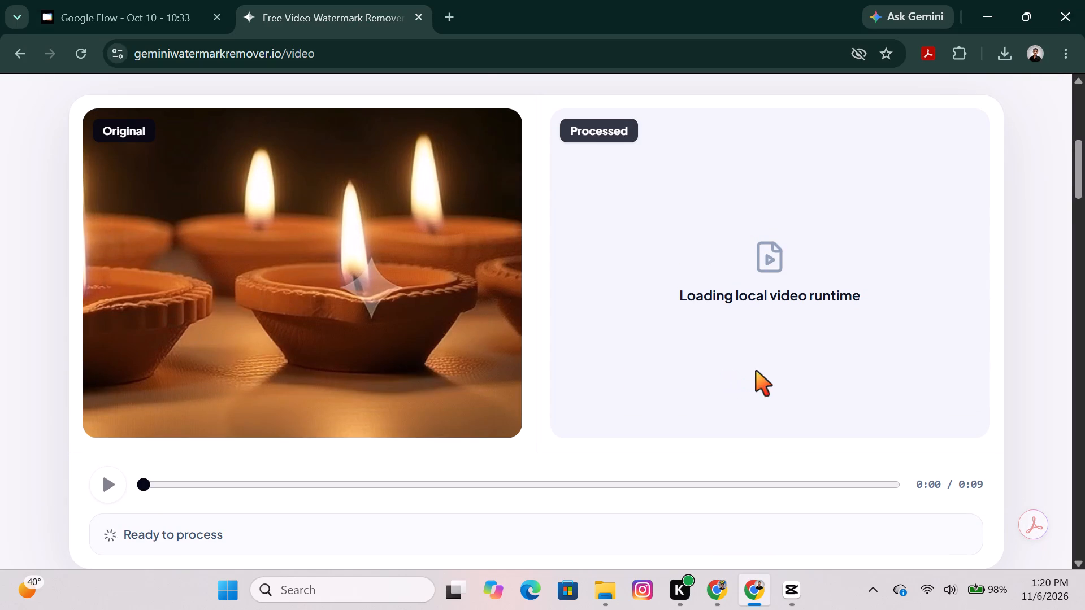
{"action": "left_click", "coordinate": [784, 358]}
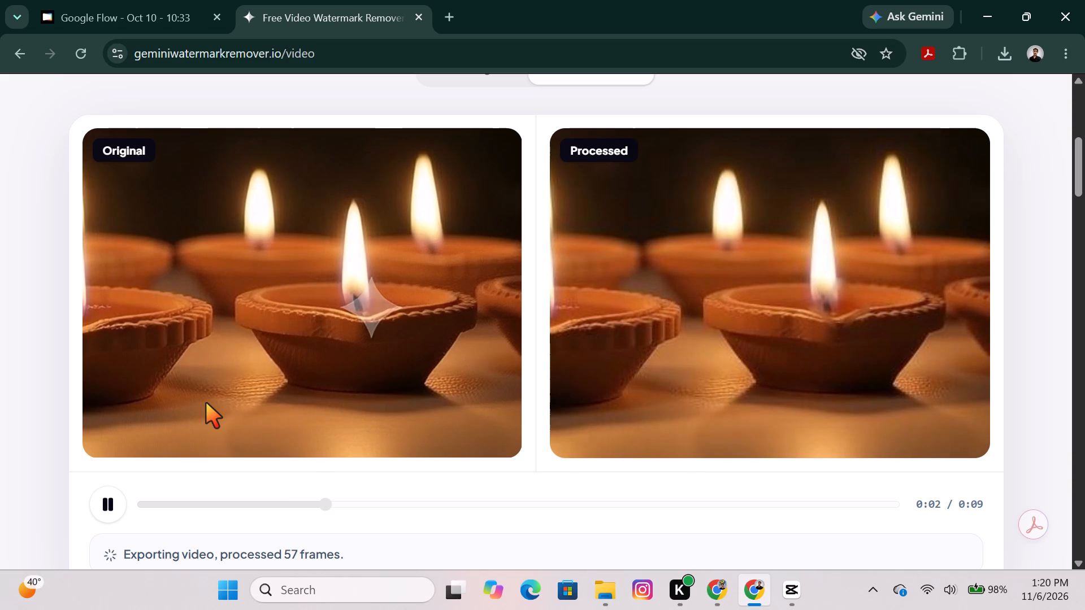
Switch to CapCut and delete all five watermarked clips from the timeline.
{"action": "left_click", "coordinate": [796, 590]}
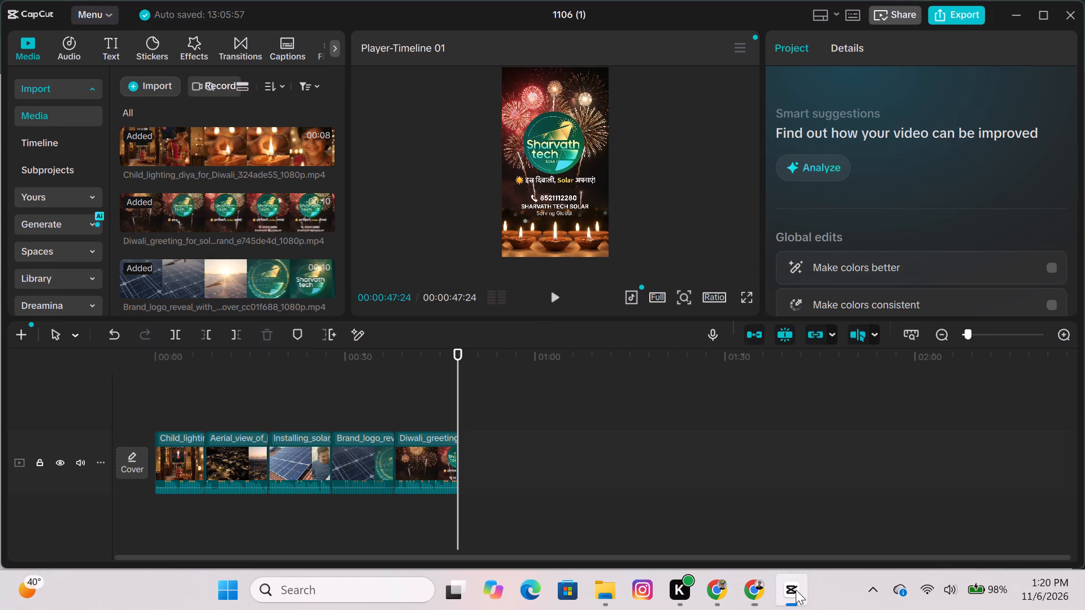
{"action": "left_click_drag", "start_coordinate": [494, 427], "coordinate": [133, 432]}
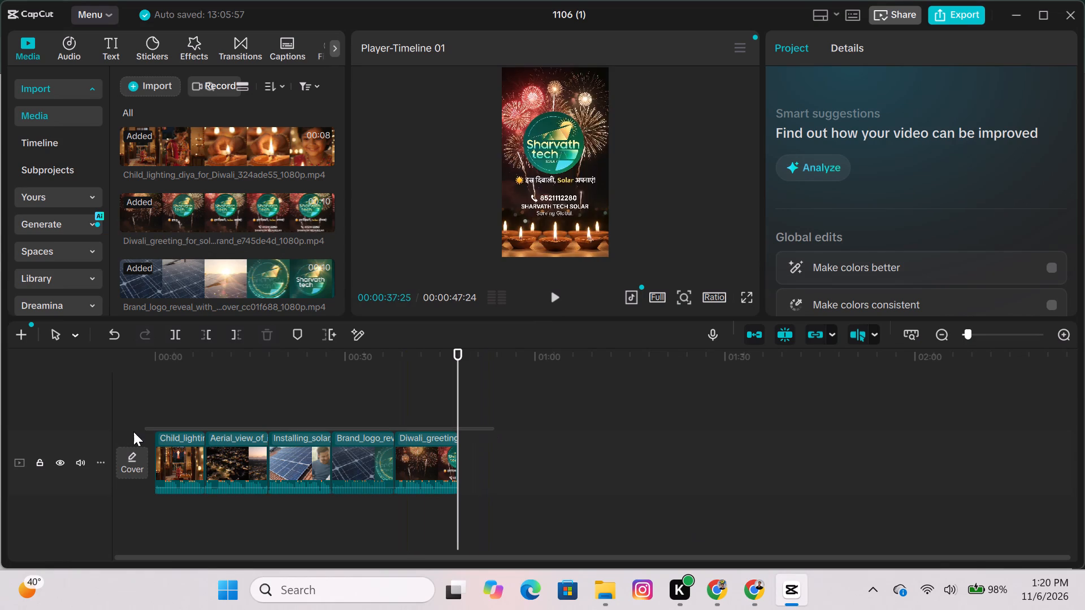
{"action": "left_click_drag", "start_coordinate": [133, 432], "coordinate": [155, 456]}
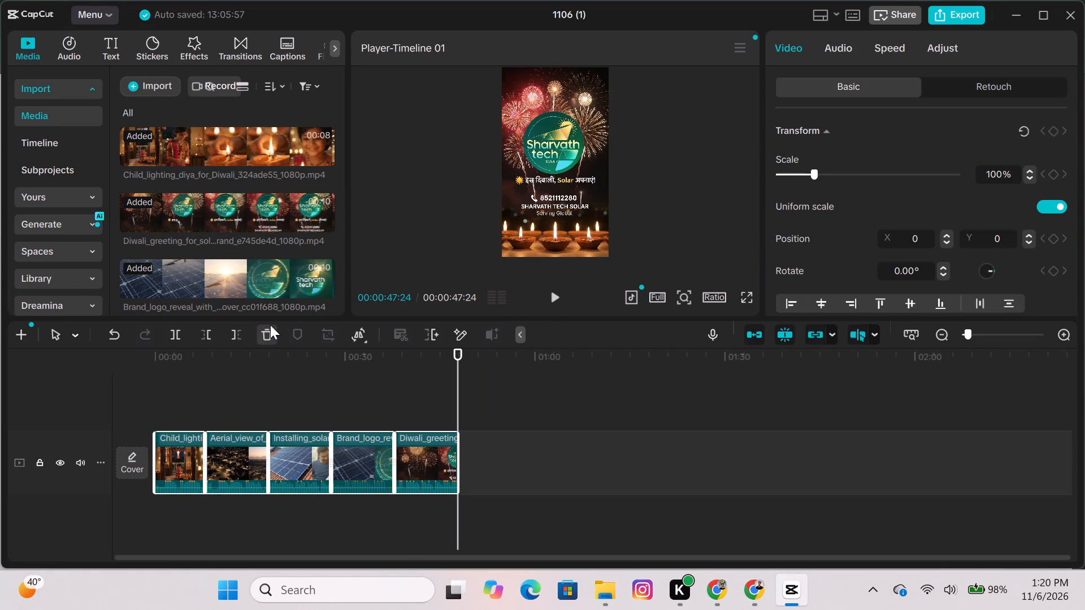
{"action": "left_click", "coordinate": [270, 325]}
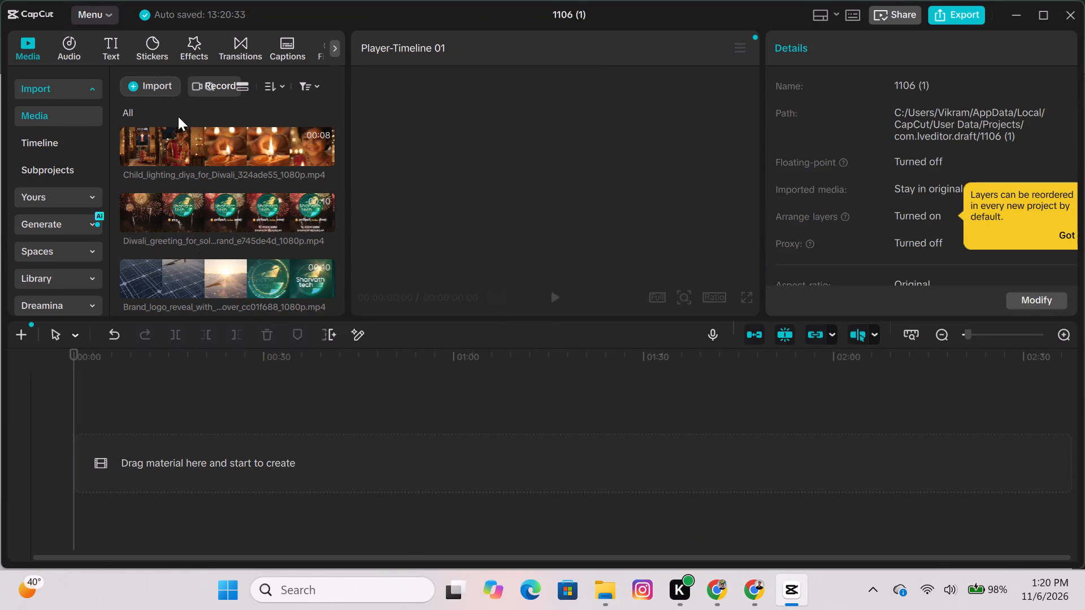
Delete all the original watermarked 1080p clips from the project's media library.
{"action": "scroll", "coordinate": [119, 157], "scroll_direction": "up", "scroll_amount": 4}
{"action": "left_click_drag", "start_coordinate": [116, 124], "coordinate": [381, 432]}
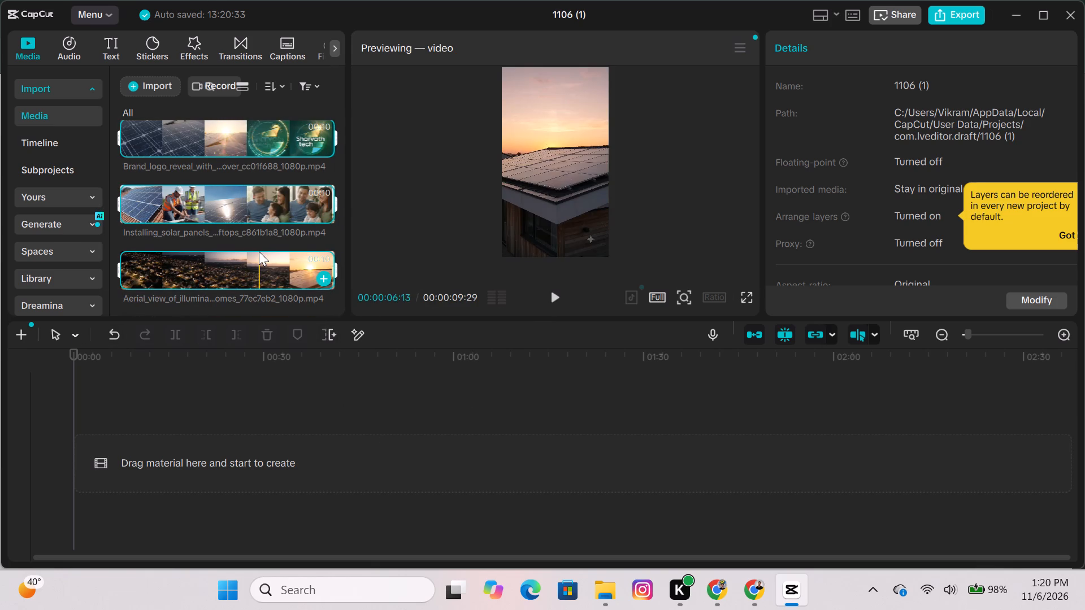
{"action": "right_click", "coordinate": [246, 202]}
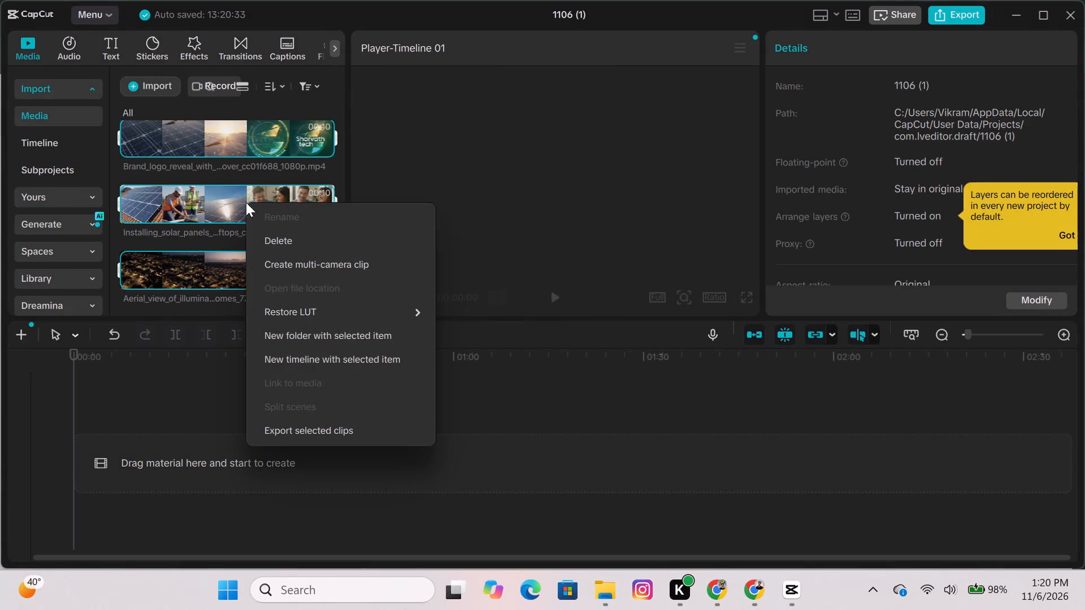
{"action": "left_click", "coordinate": [268, 233]}
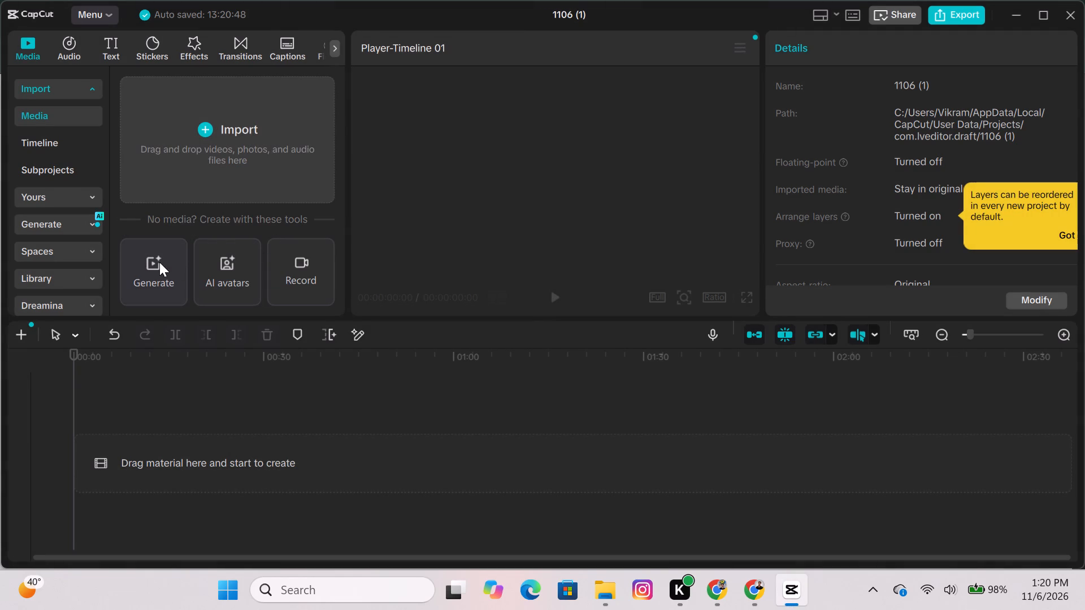
Import the three cleaned gwr_video_mvp clips (Brand_logo_reveal, Installing_solar_panels and Aerial_view) from the device's Downloads folder.
{"action": "left_click", "coordinate": [220, 121]}
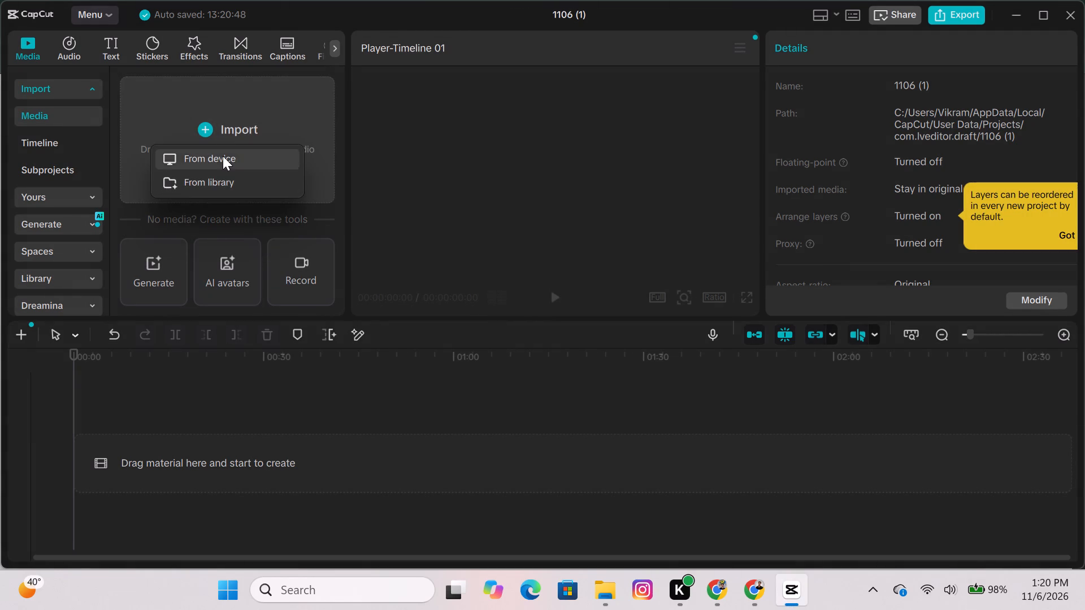
{"action": "left_click", "coordinate": [223, 156]}
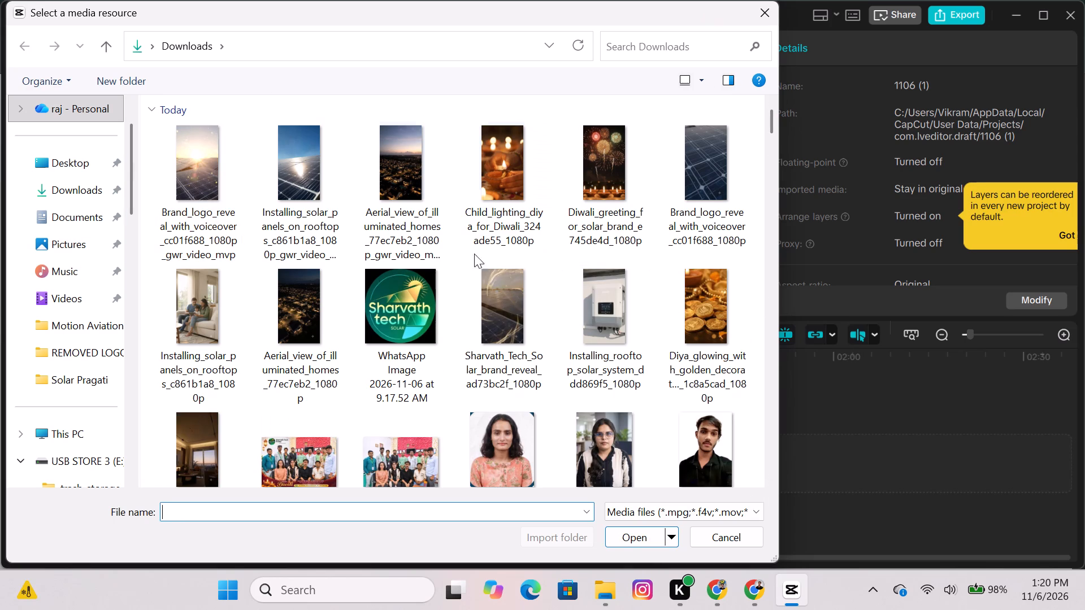
{"action": "left_click", "coordinate": [80, 196]}
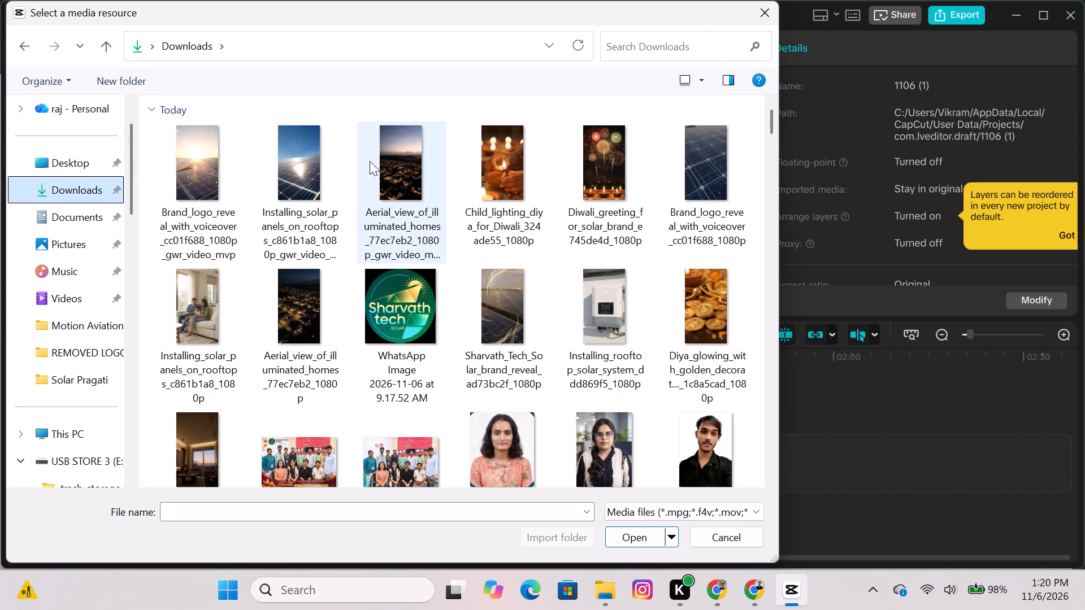
{"action": "left_click", "coordinate": [402, 158]}
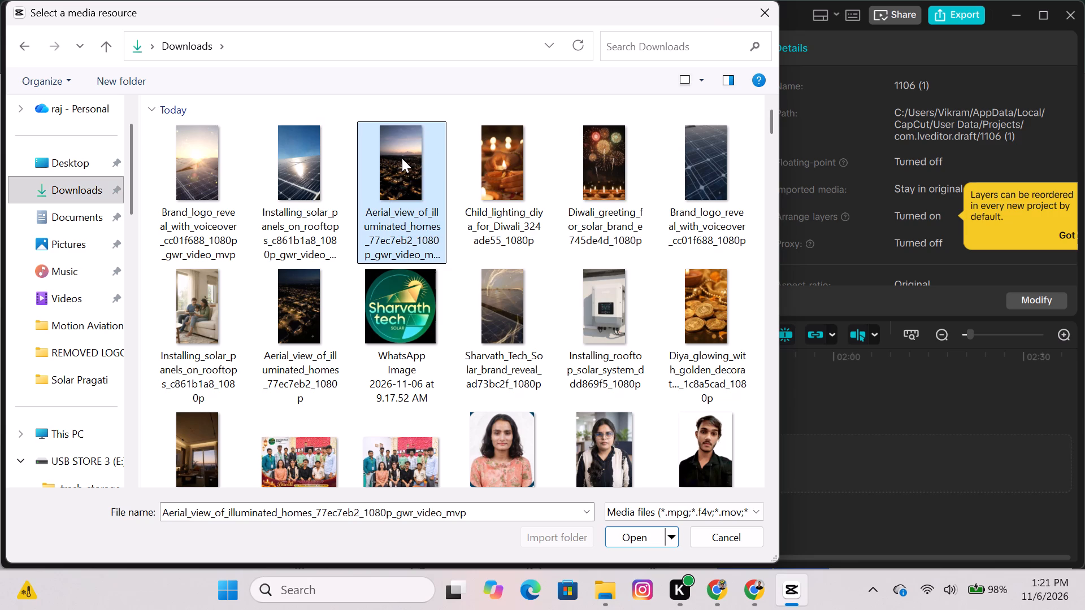
{"action": "left_click_drag", "start_coordinate": [452, 118], "coordinate": [414, 134]}
{"action": "left_click", "coordinate": [446, 184]}
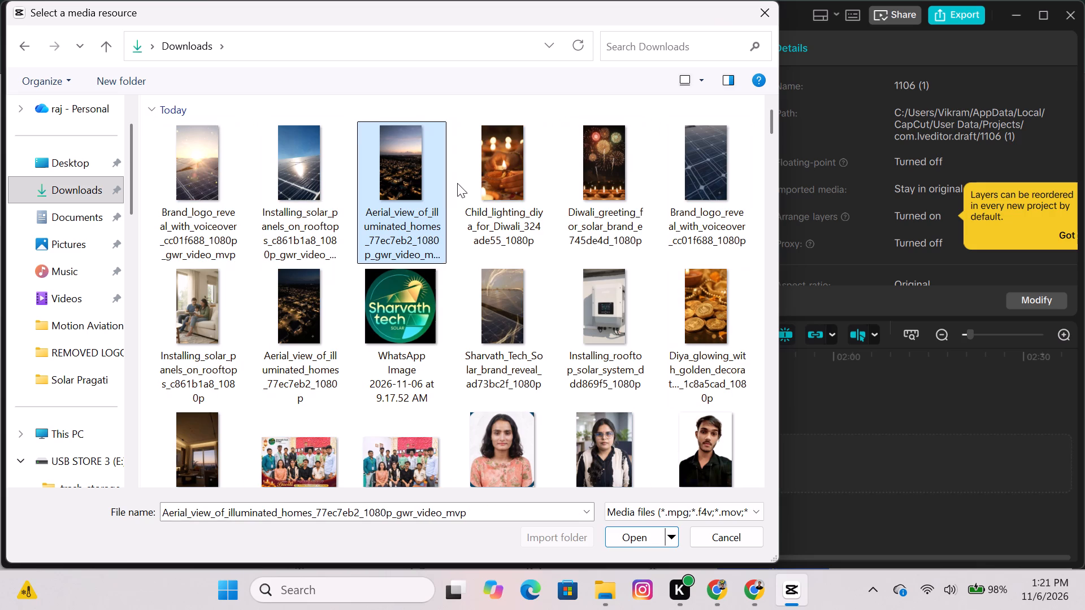
{"action": "left_click_drag", "start_coordinate": [446, 132], "coordinate": [144, 169]}
{"action": "left_click", "coordinate": [629, 535]}
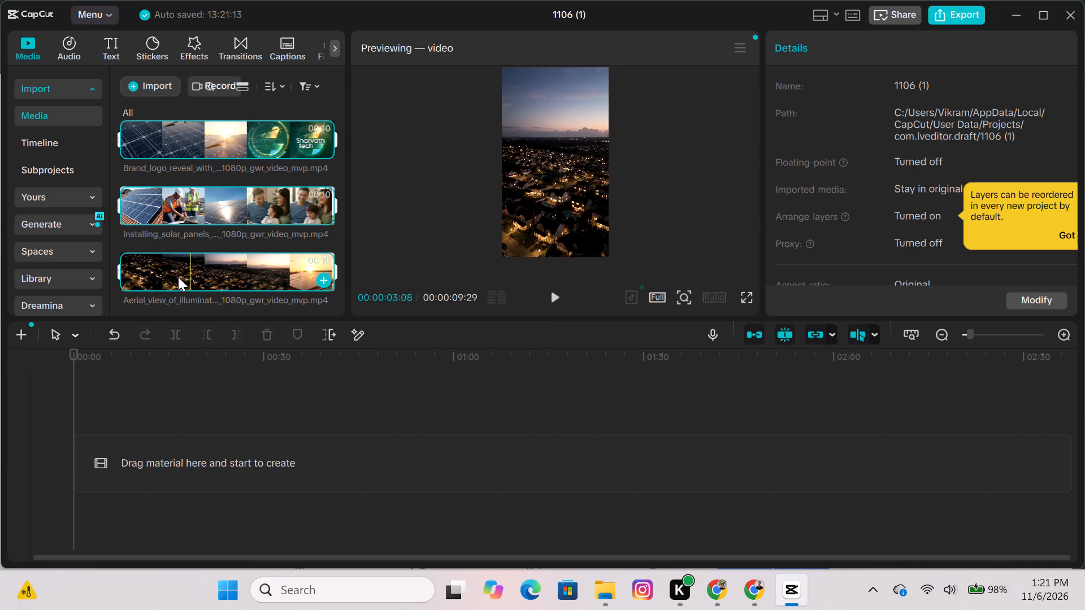
Place the three cleaned clips together on the empty timeline, starting at 00:00.
{"action": "scroll", "coordinate": [207, 239], "scroll_direction": "down", "scroll_amount": 4}
{"action": "scroll", "coordinate": [207, 239], "scroll_direction": "up", "scroll_amount": 5}
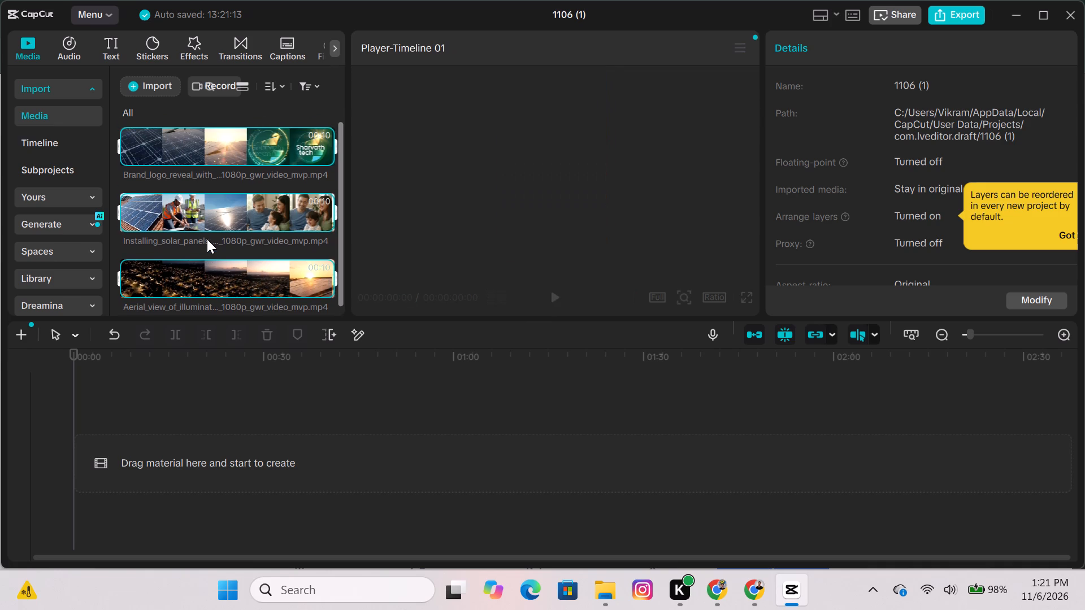
{"action": "scroll", "coordinate": [207, 237], "scroll_direction": "down", "scroll_amount": 4}
{"action": "scroll", "coordinate": [207, 237], "scroll_direction": "up", "scroll_amount": 2}
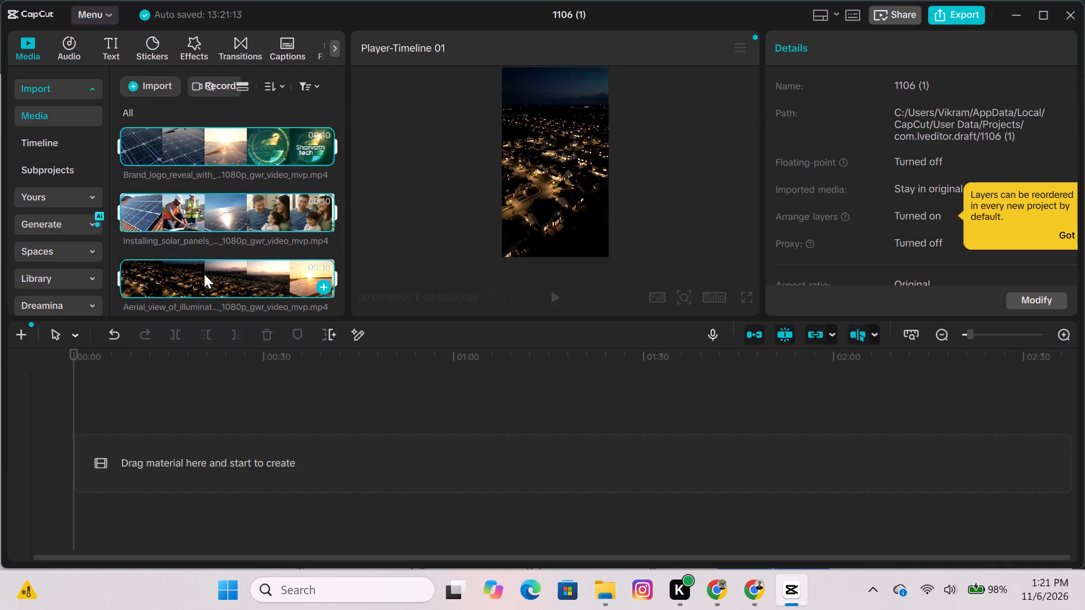
{"action": "scroll", "coordinate": [204, 271], "scroll_direction": "down", "scroll_amount": 1}
{"action": "left_click_drag", "start_coordinate": [204, 271], "coordinate": [189, 420]}
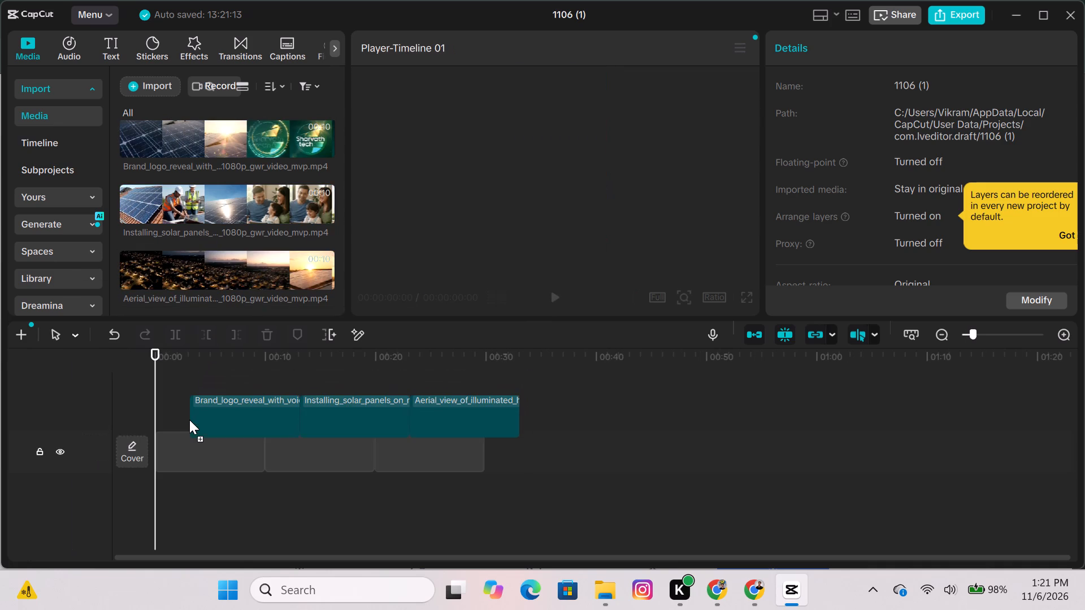
{"action": "left_click_drag", "start_coordinate": [189, 420], "coordinate": [186, 432]}
Append the cleaned Installing_solar_panels clip and the cleaned Brand_logo_reveal clip after the Aerial_view clip on the timeline.
{"action": "left_click_drag", "start_coordinate": [210, 203], "coordinate": [215, 203]}
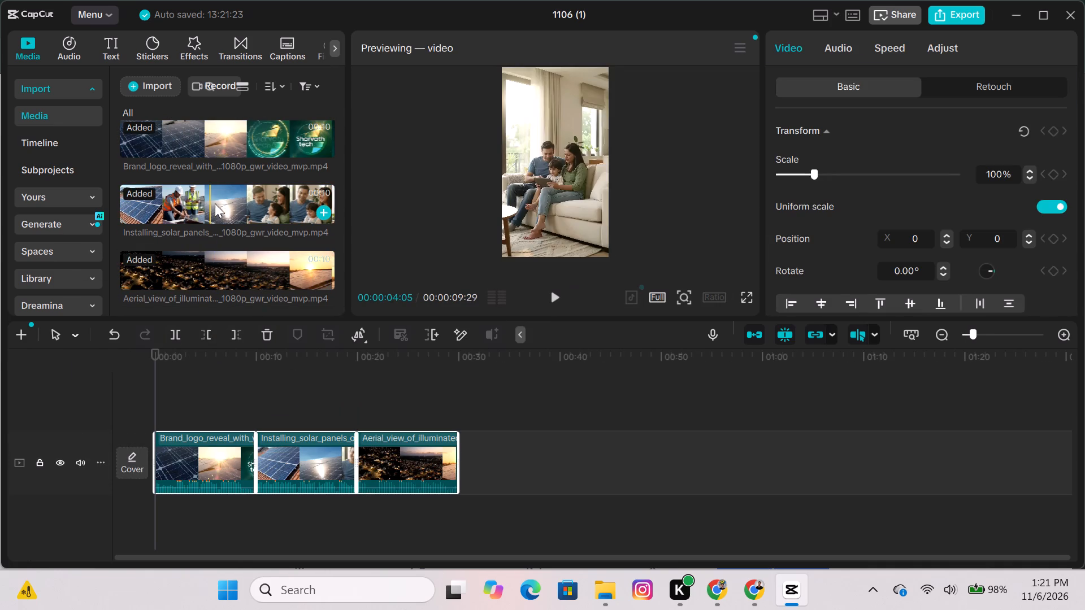
{"action": "left_click_drag", "start_coordinate": [215, 203], "coordinate": [476, 454]}
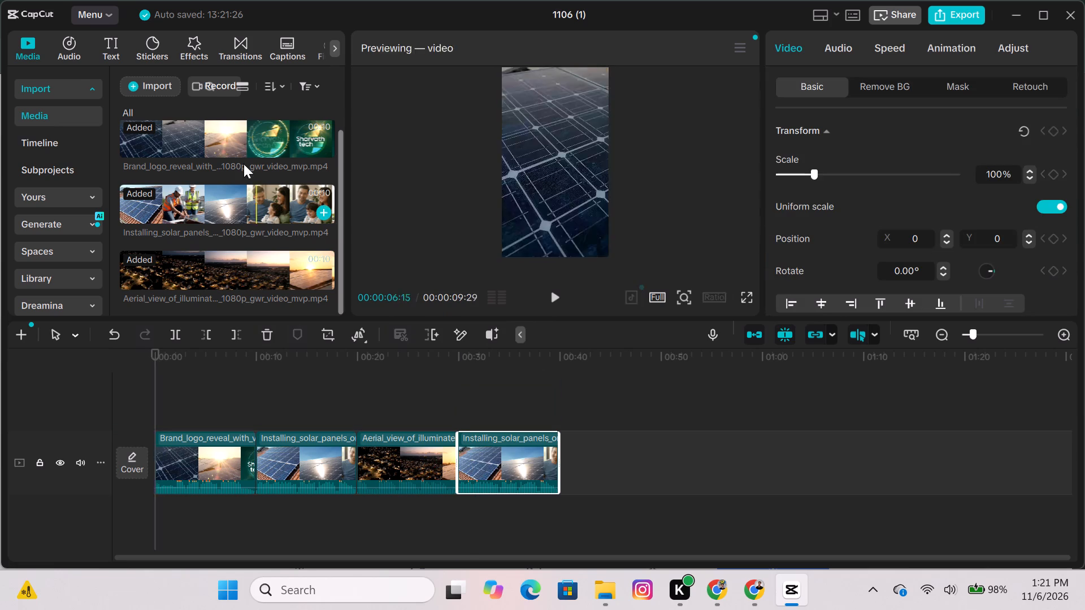
{"action": "left_click_drag", "start_coordinate": [238, 150], "coordinate": [554, 460]}
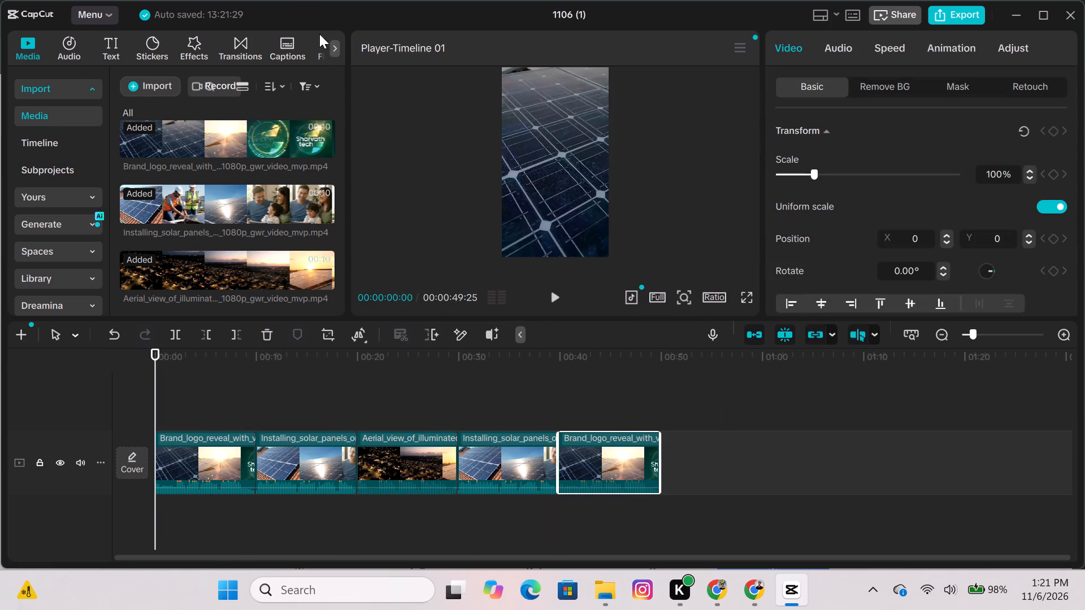
Switch back to the watermark remover in Chrome and download the cleaned Diwali_greeting_for_solar_brand clip as an MP4.
{"action": "left_click", "coordinate": [754, 583]}
{"action": "scroll", "coordinate": [732, 465], "scroll_direction": "down", "scroll_amount": 3}
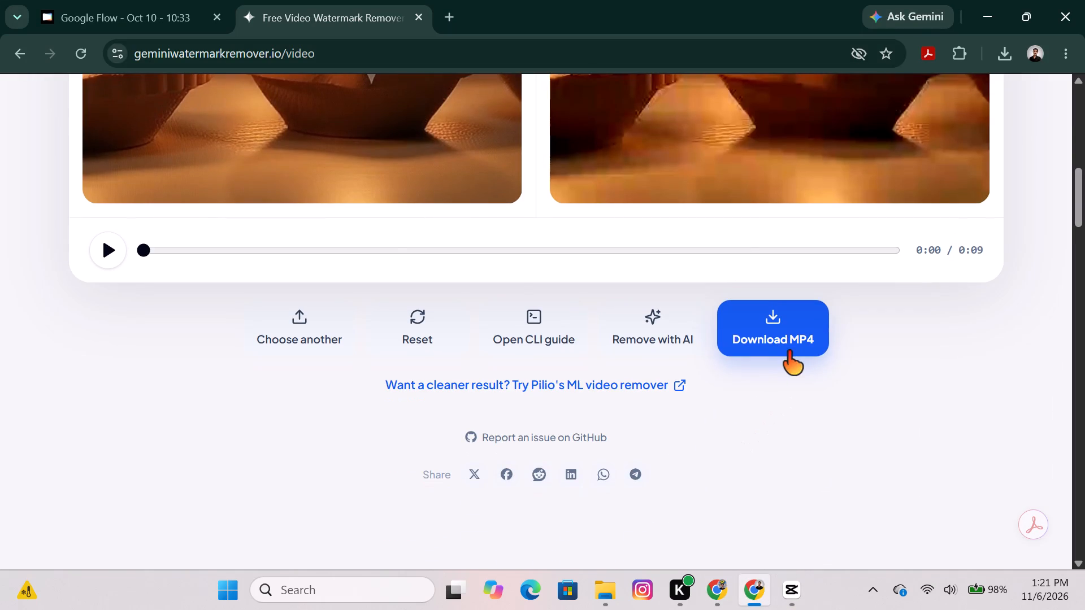
{"action": "left_click", "coordinate": [788, 351]}
Load the Child_lighting_diya_for_Diwali 1080p clip from Downloads into the watermark remover and start its local cleanup.
{"action": "left_click", "coordinate": [290, 332]}
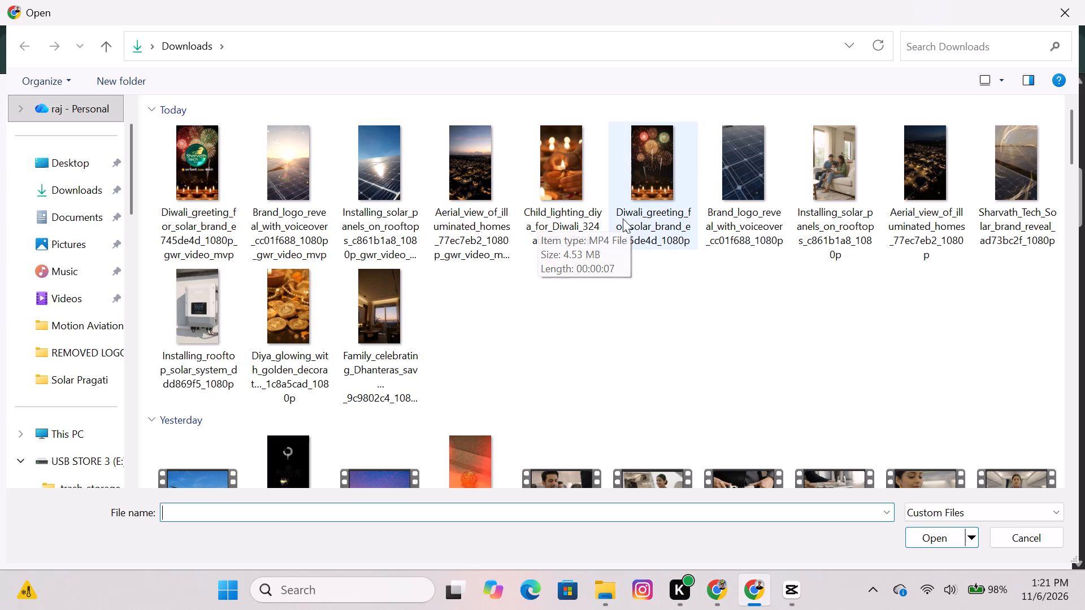
{"action": "double_click", "coordinate": [572, 177]}
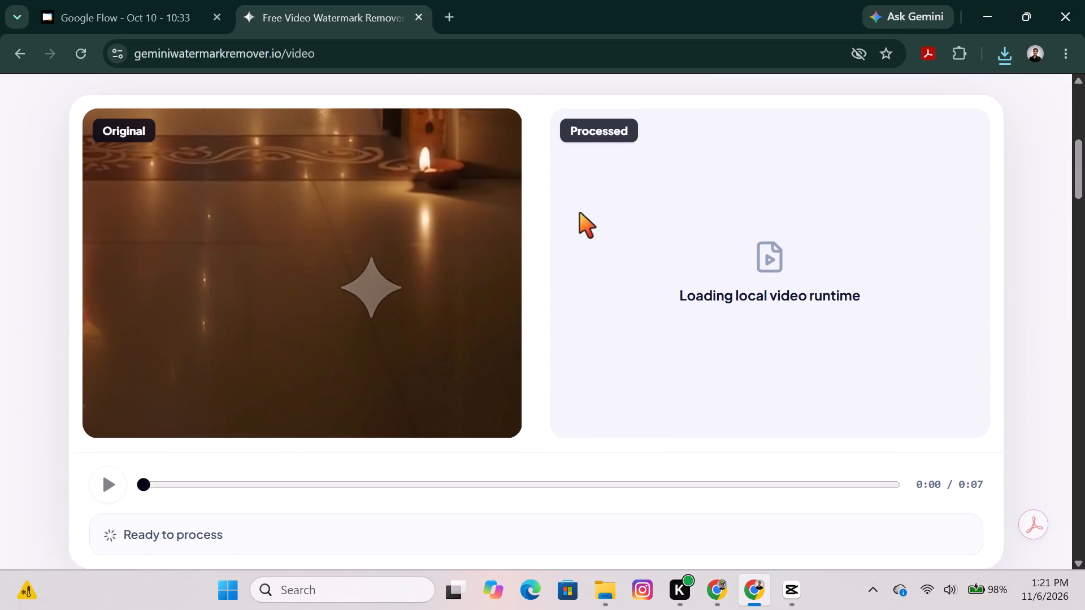
{"action": "left_click", "coordinate": [774, 361]}
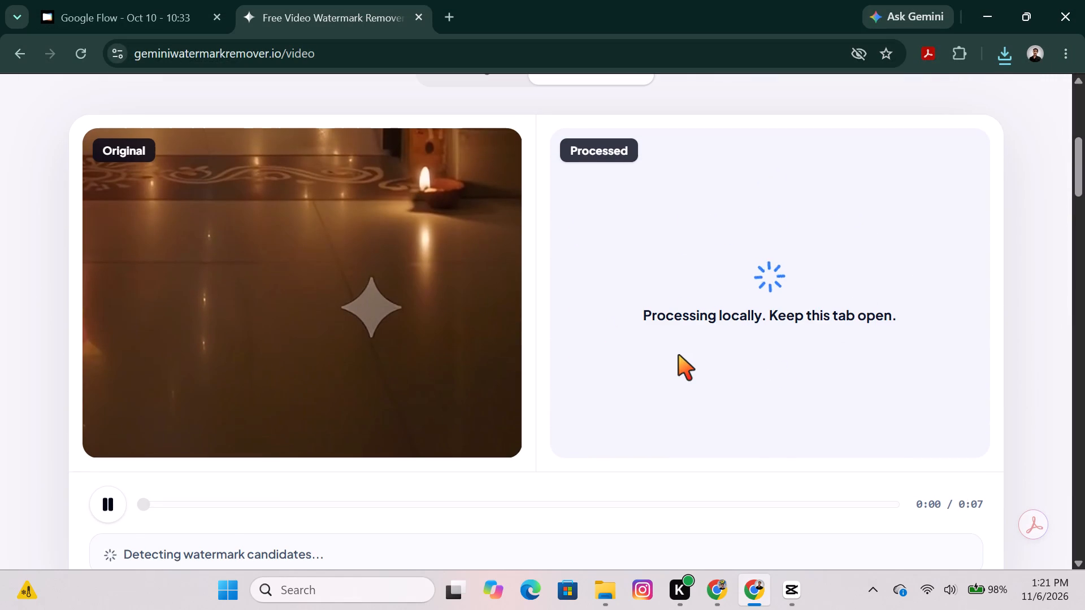
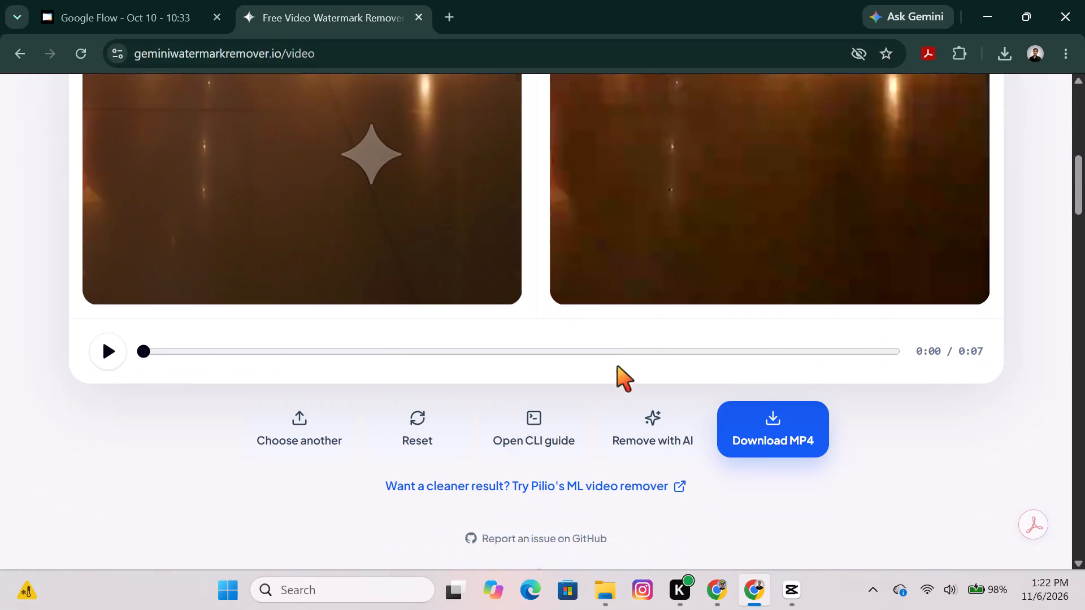
Download the cleaned Child_lighting_diya_for_Diwali clip as an MP4.
{"action": "left_click", "coordinate": [744, 393]}
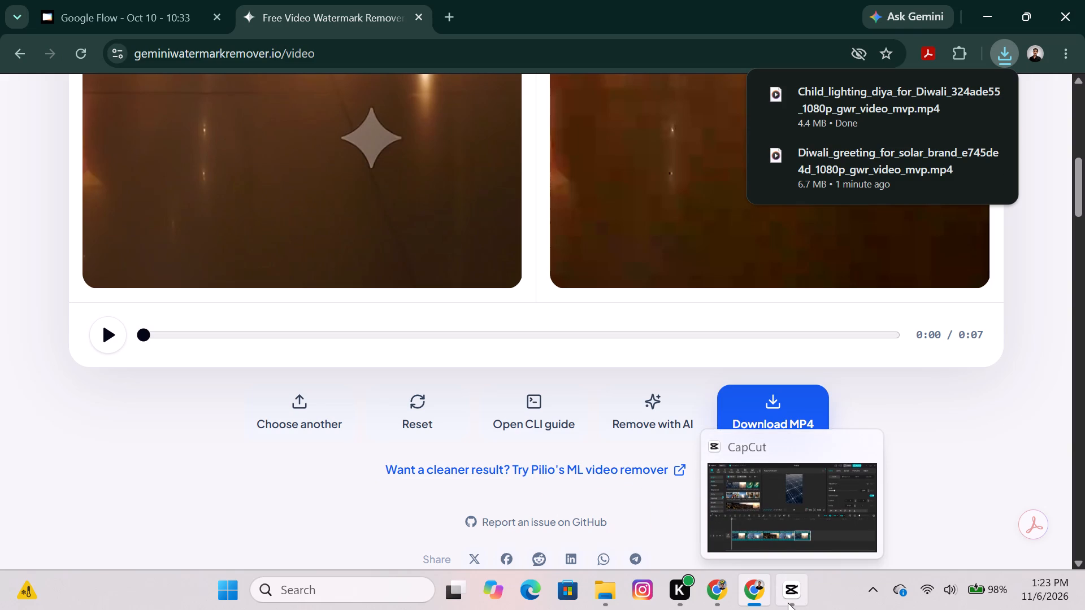
Switch to CapCut and play the assembled five-clip timeline from 00:00 to review it.
{"action": "left_click", "coordinate": [793, 579]}
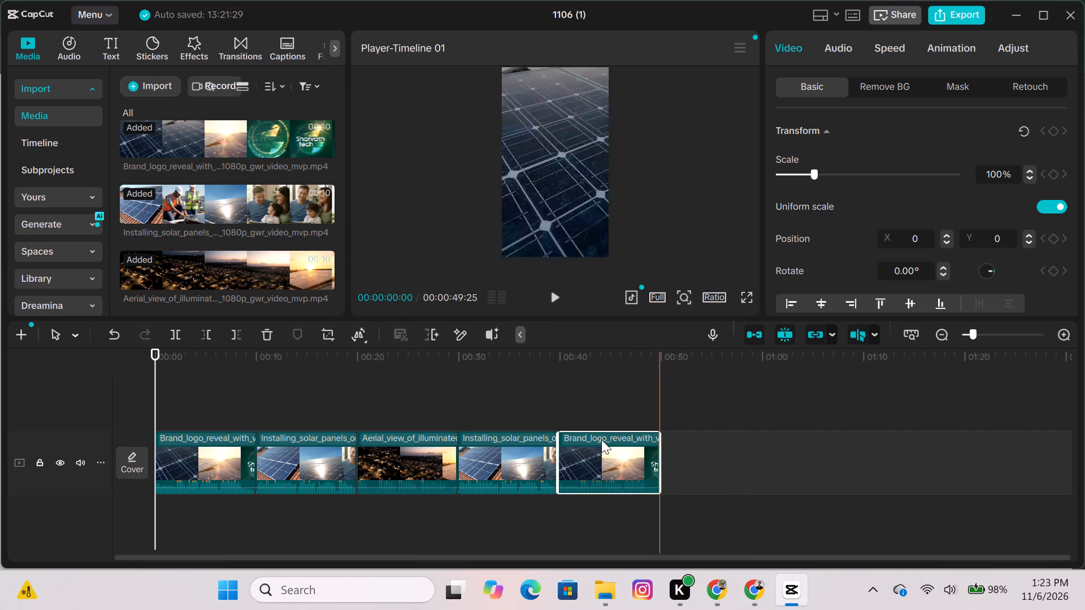
{"action": "left_click", "coordinate": [553, 301]}
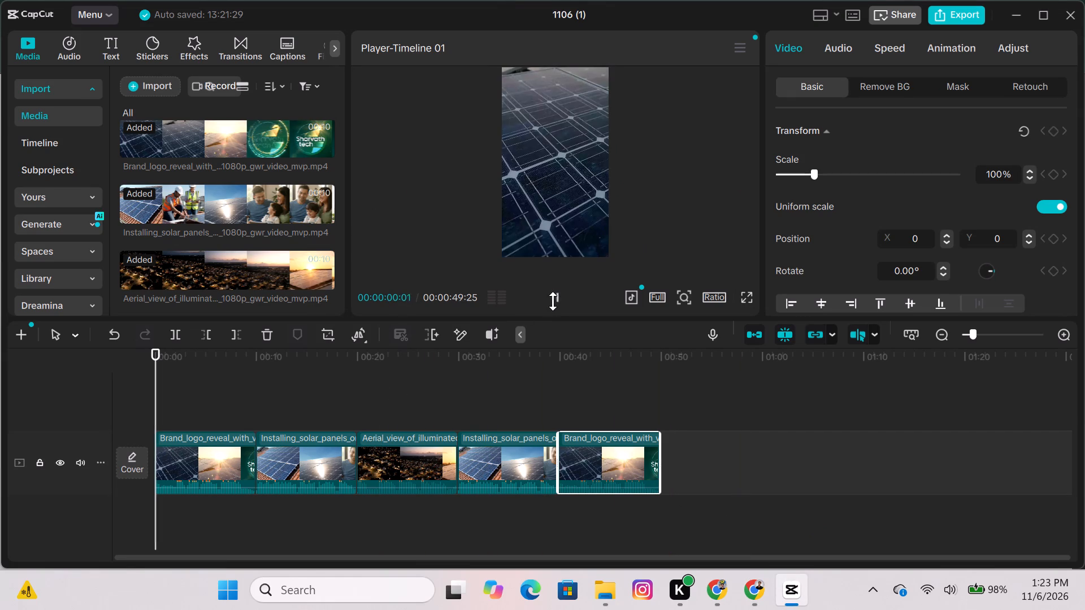
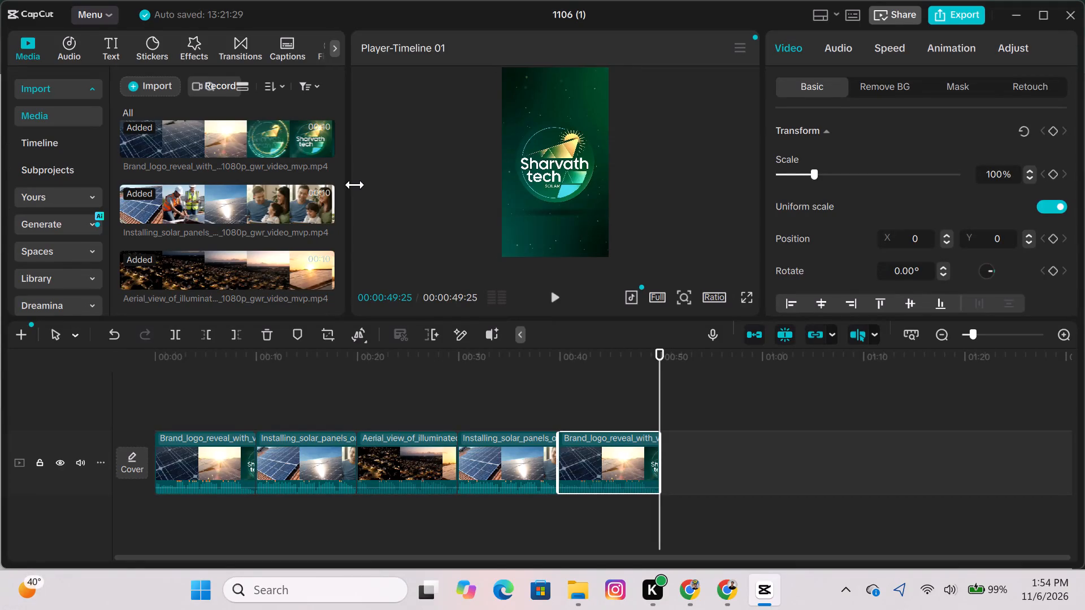
Play the five-clip timeline from 00:00 and skim through the clips to check their order.
{"action": "left_click", "coordinate": [339, 388]}
{"action": "left_click_drag", "start_coordinate": [339, 388], "coordinate": [118, 431]}
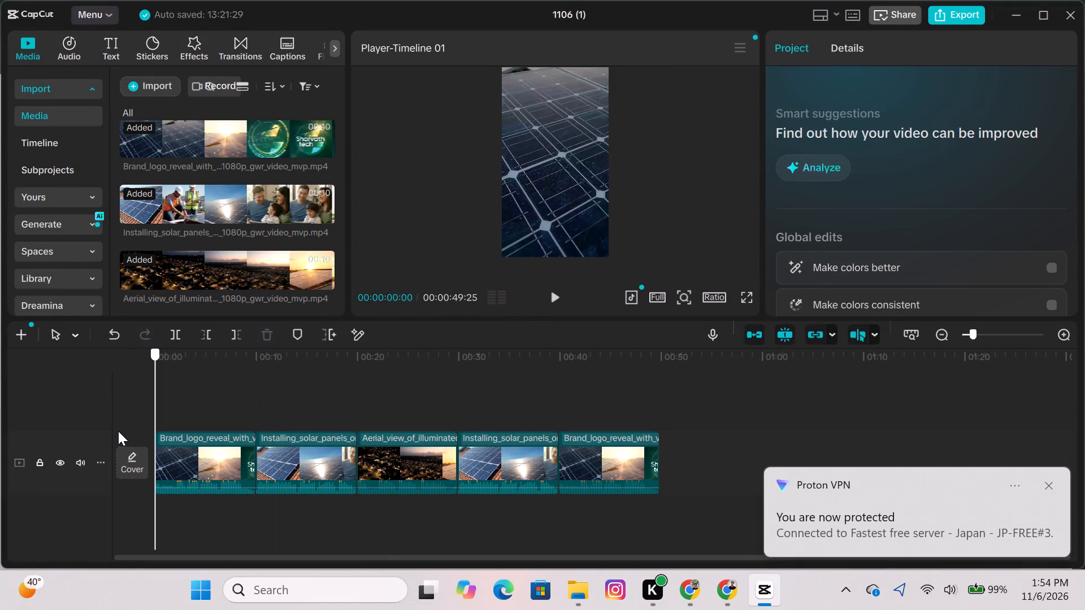
{"action": "left_click", "coordinate": [557, 302]}
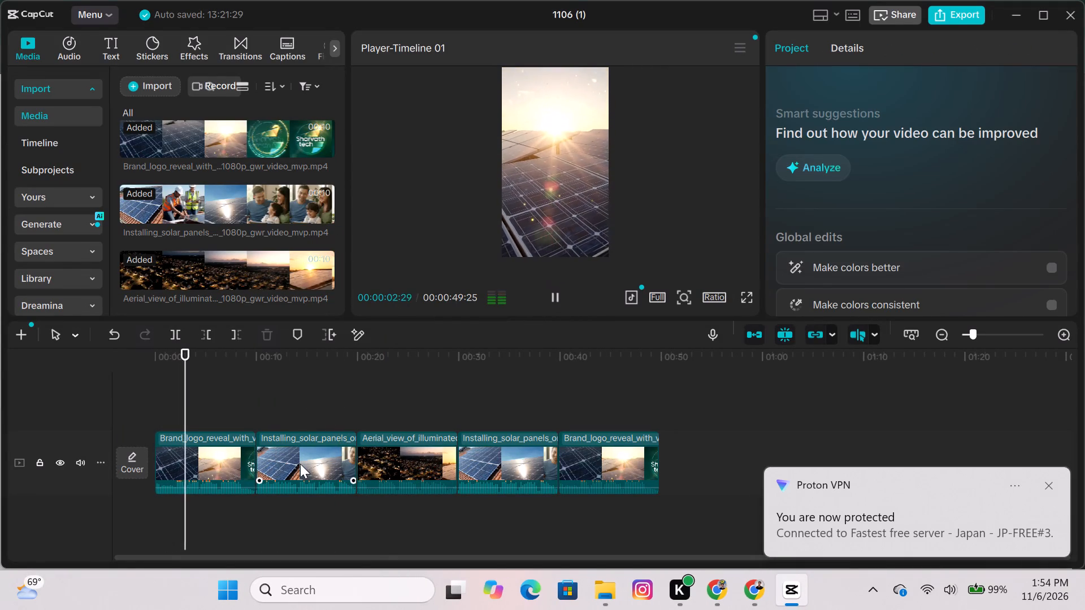
{"action": "left_click", "coordinate": [286, 402]}
{"action": "left_click_drag", "start_coordinate": [305, 407], "coordinate": [425, 413]}
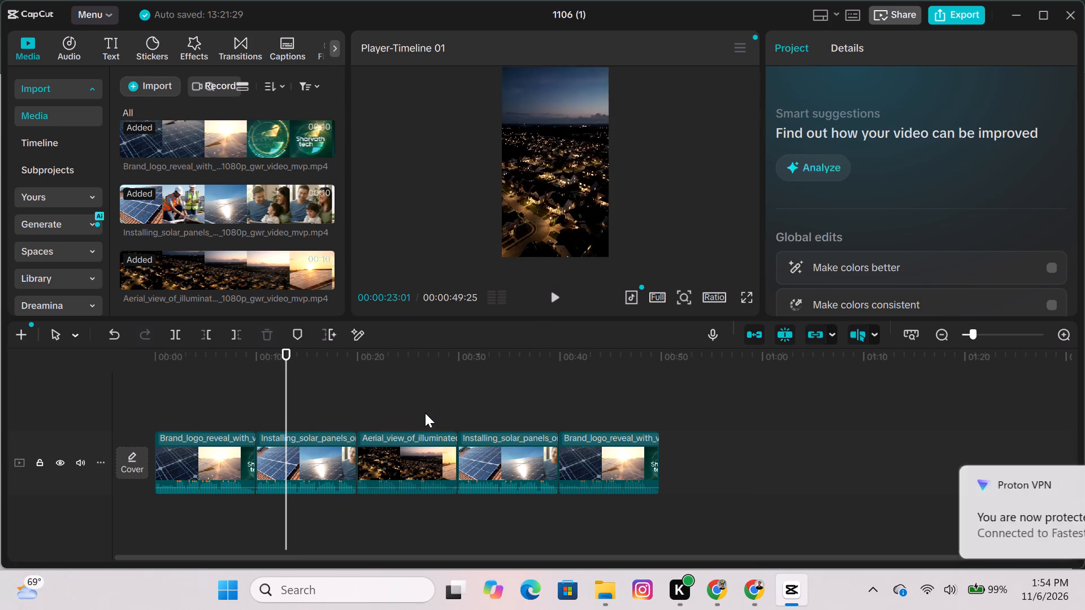
{"action": "left_click_drag", "start_coordinate": [425, 413], "coordinate": [277, 437]}
{"action": "left_click", "coordinate": [274, 407]}
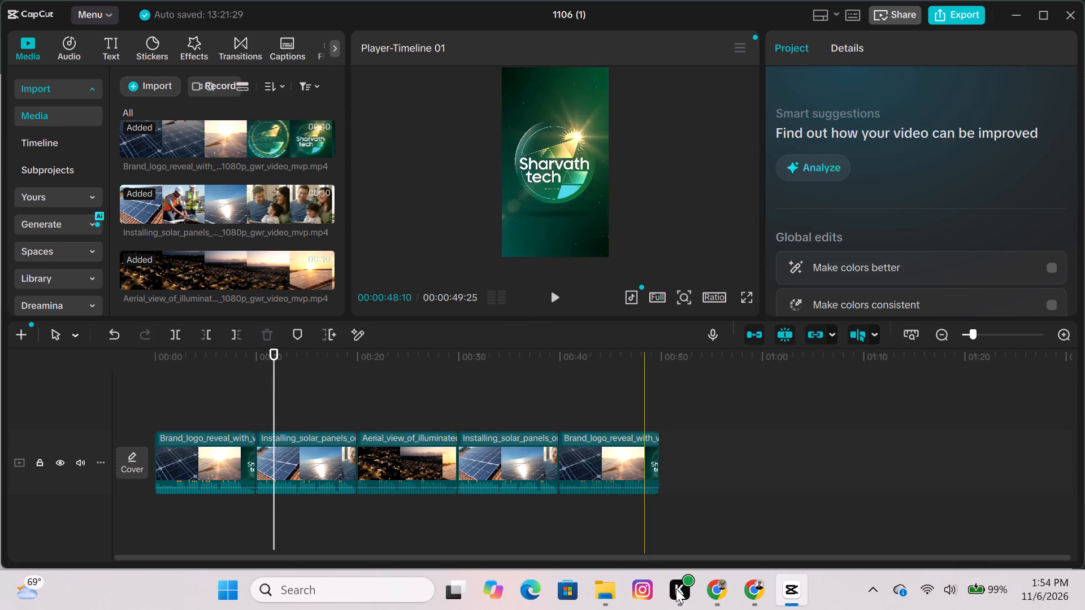
Switch to Chrome and download the cleaned Child_lighting_diya_for_Diwali clip again as an MP4.
{"action": "left_click", "coordinate": [753, 596]}
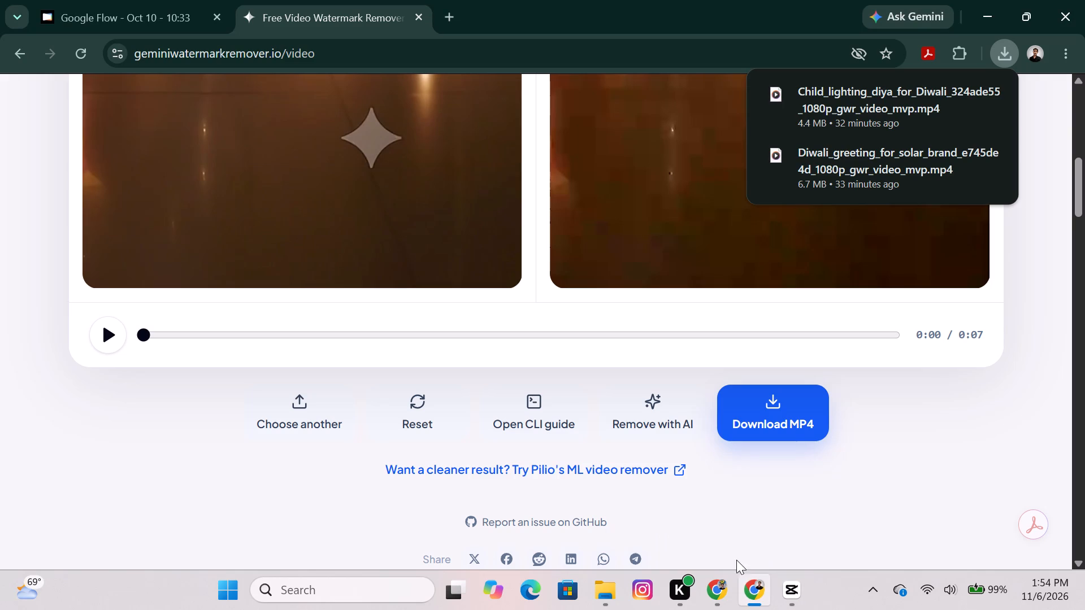
{"action": "left_click", "coordinate": [776, 400]}
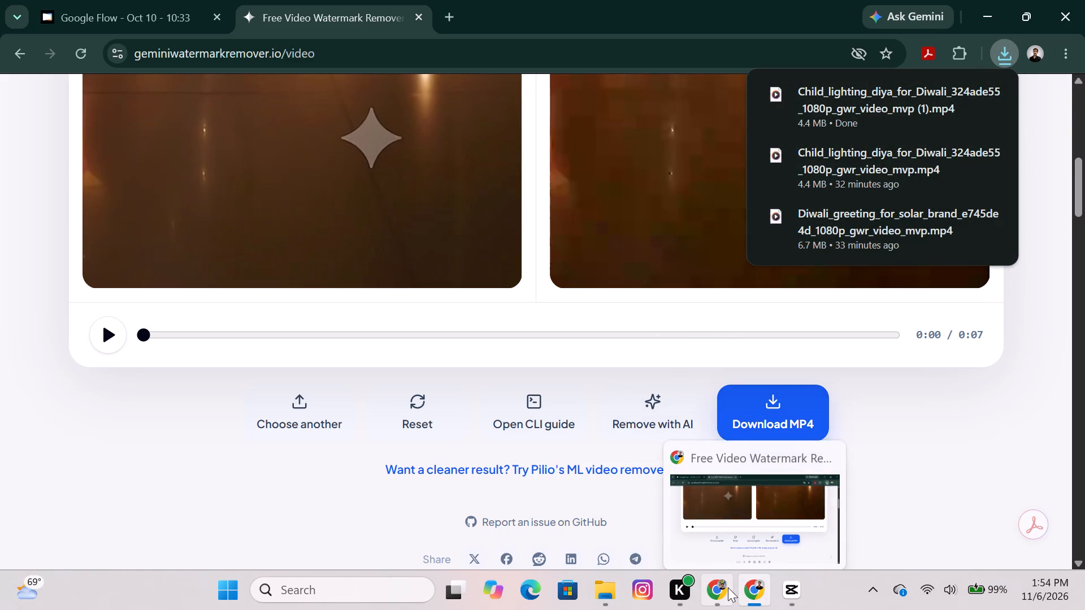
Import the newly downloaded Child_lighting_diya_for_Diwali "(1)" clip into CapCut and insert it at the start of the timeline.
{"action": "left_click", "coordinate": [792, 583]}
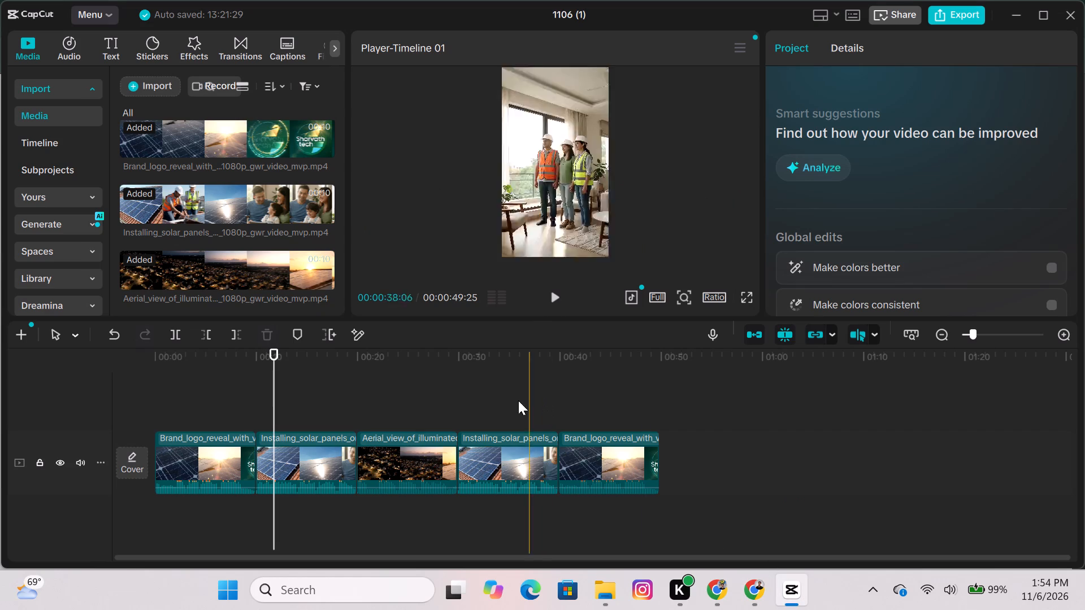
{"action": "left_click", "coordinate": [171, 93]}
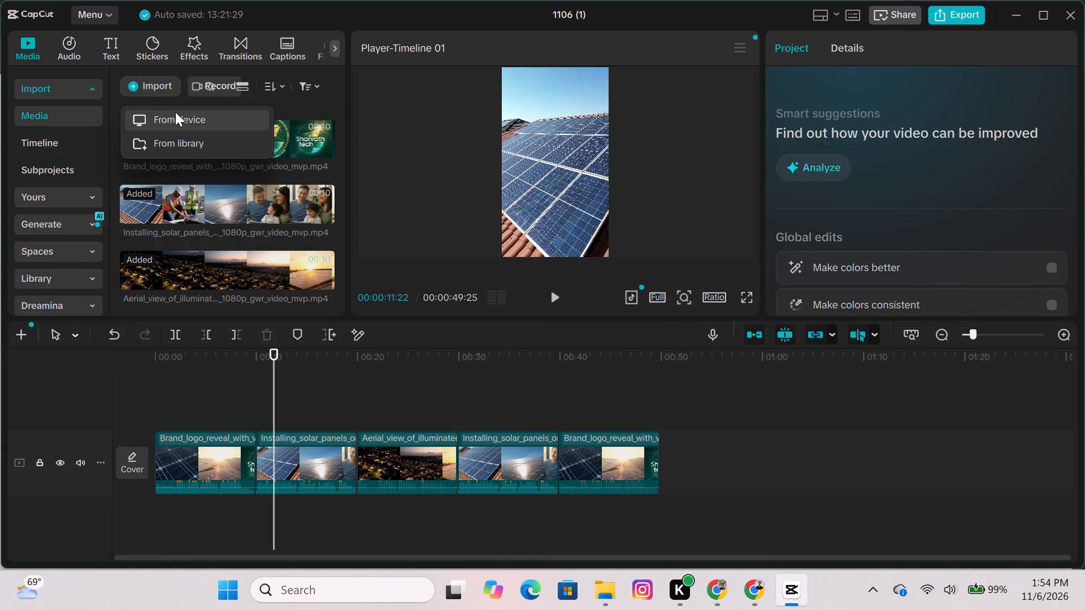
{"action": "left_click", "coordinate": [175, 114]}
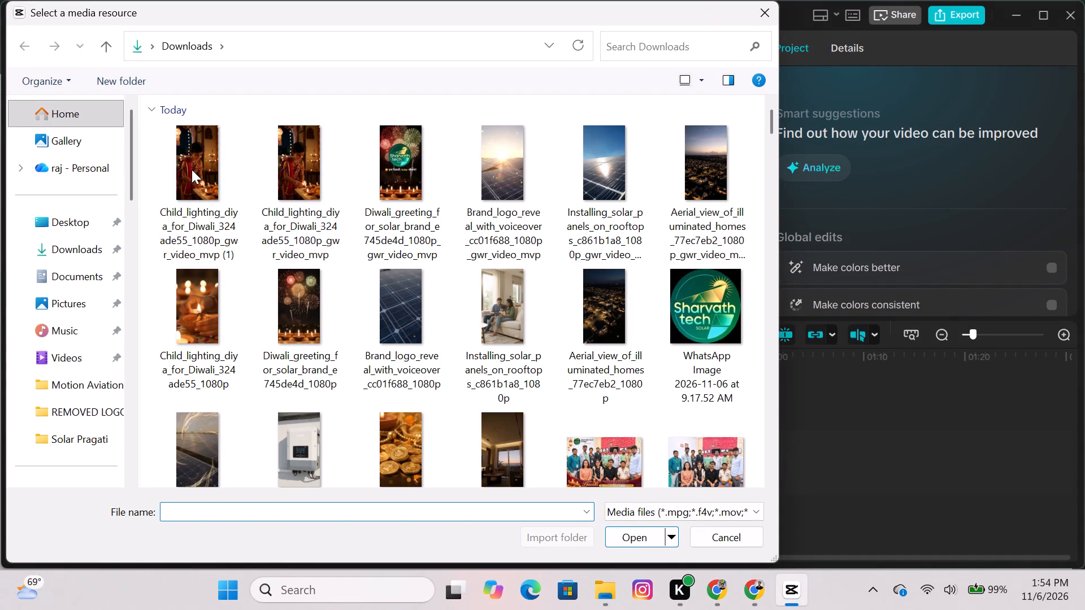
{"action": "double_click", "coordinate": [192, 169]}
{"action": "left_click_drag", "start_coordinate": [232, 271], "coordinate": [202, 389]}
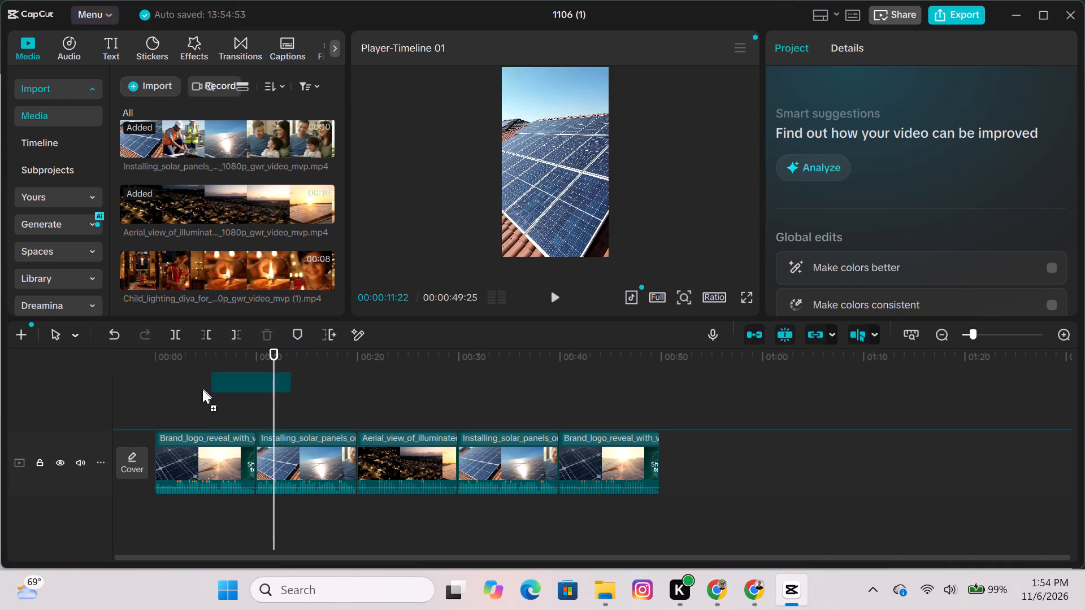
{"action": "left_click_drag", "start_coordinate": [202, 389], "coordinate": [142, 455]}
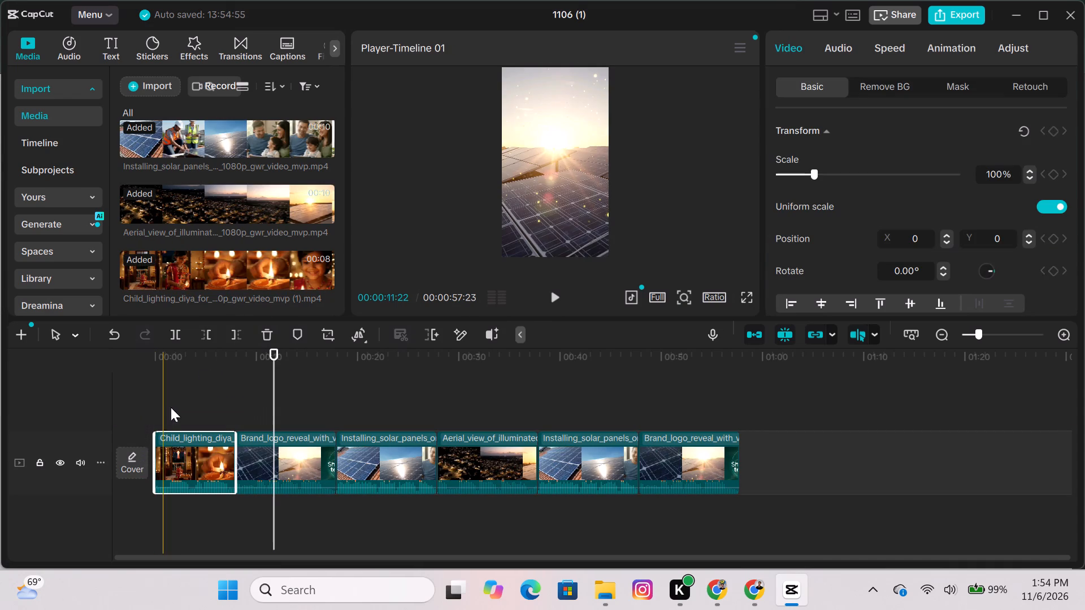
Preview the opening from 00:00 and trim about 2 seconds off the start of the first Brand_logo_reveal clip.
{"action": "left_click", "coordinate": [149, 401]}
{"action": "left_click", "coordinate": [151, 401]}
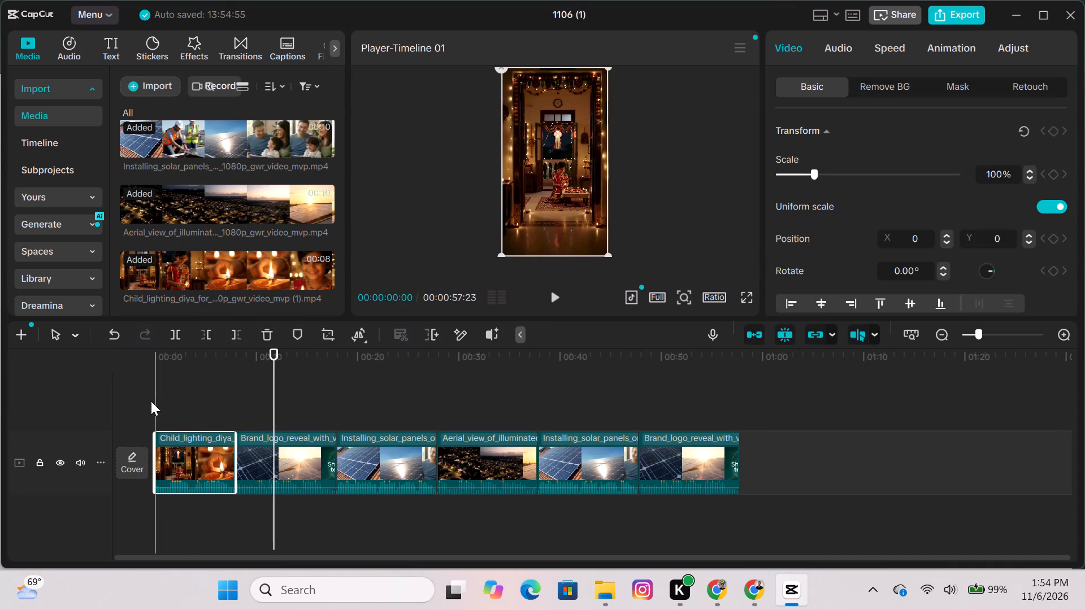
{"action": "left_click", "coordinate": [160, 403]}
{"action": "left_click", "coordinate": [553, 310]}
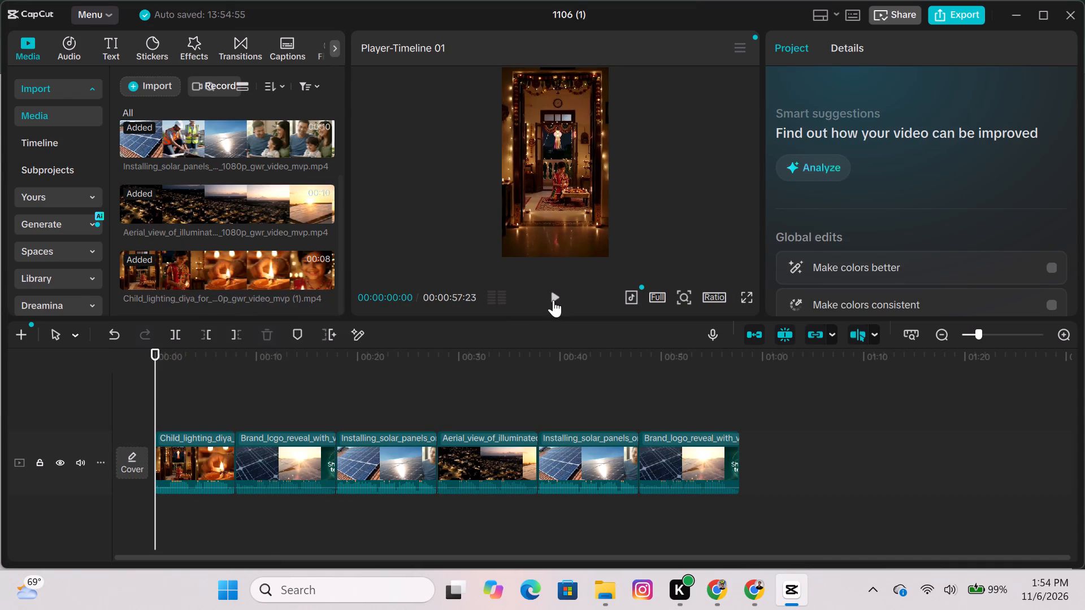
{"action": "left_click", "coordinate": [553, 297]}
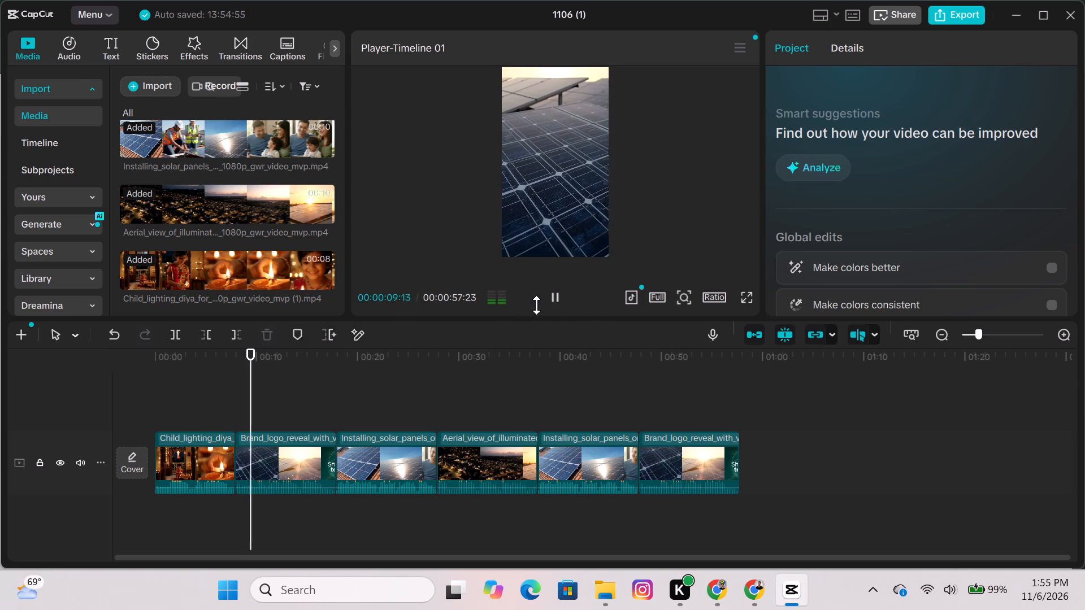
{"action": "left_click", "coordinate": [555, 305]}
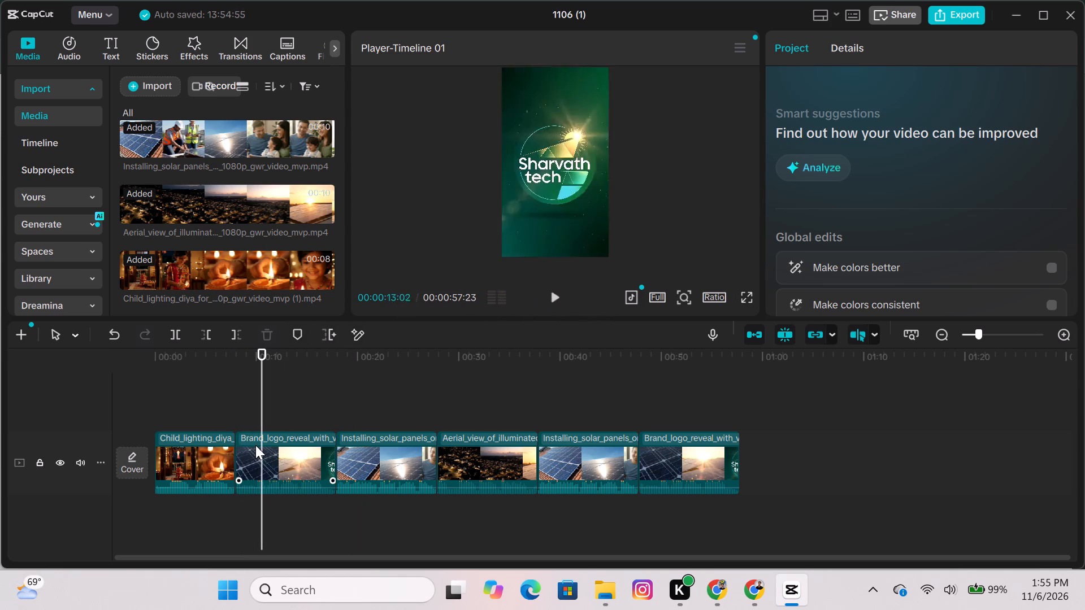
{"action": "left_click_drag", "start_coordinate": [236, 446], "coordinate": [262, 446]}
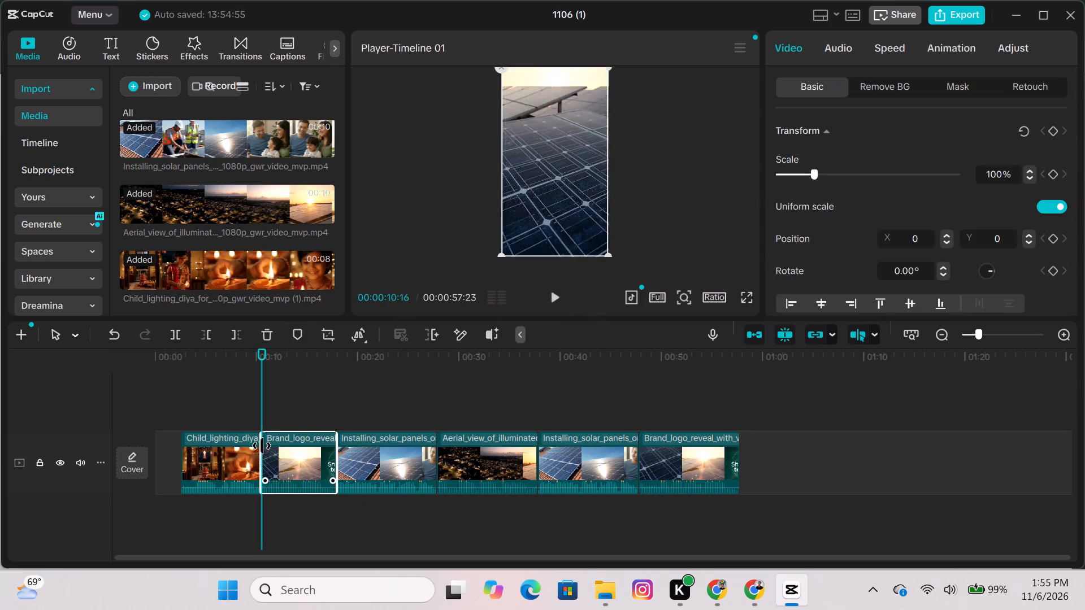
{"action": "left_click_drag", "start_coordinate": [262, 446], "coordinate": [255, 446]}
Preview the joins between the clips and move the Aerial_view_of_illuminated clip directly after the Child_lighting_diya clip.
{"action": "left_click", "coordinate": [229, 418]}
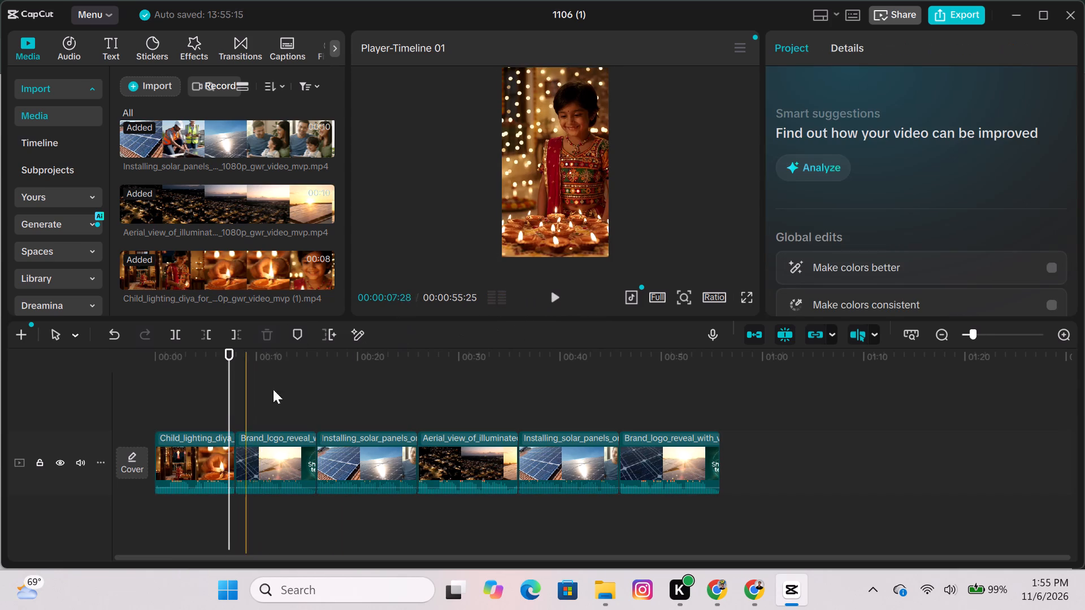
{"action": "left_click", "coordinate": [545, 299]}
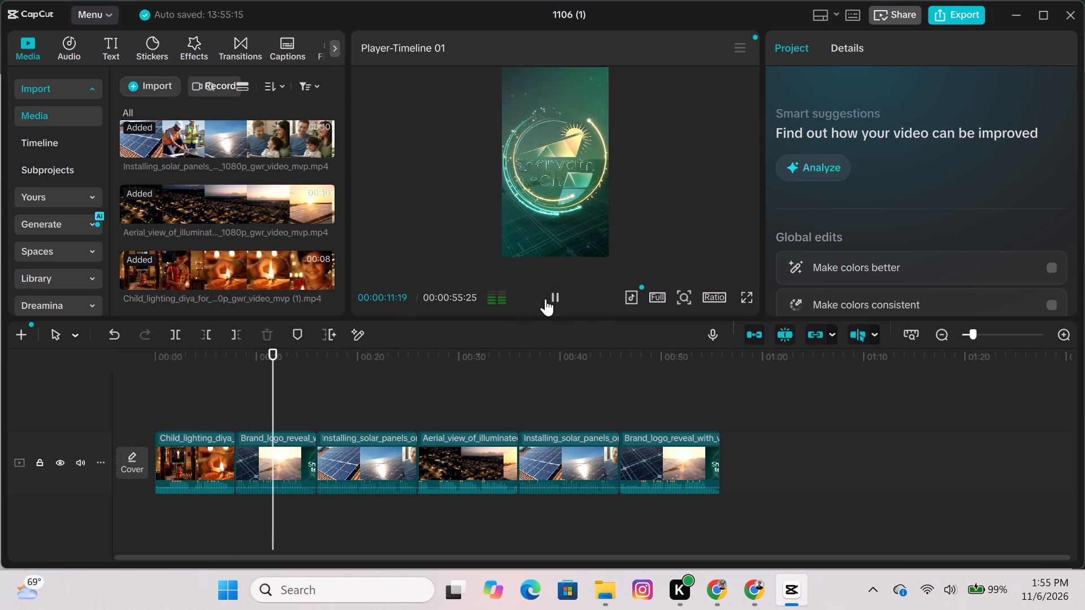
{"action": "left_click", "coordinate": [341, 432]}
{"action": "left_click", "coordinate": [333, 416]}
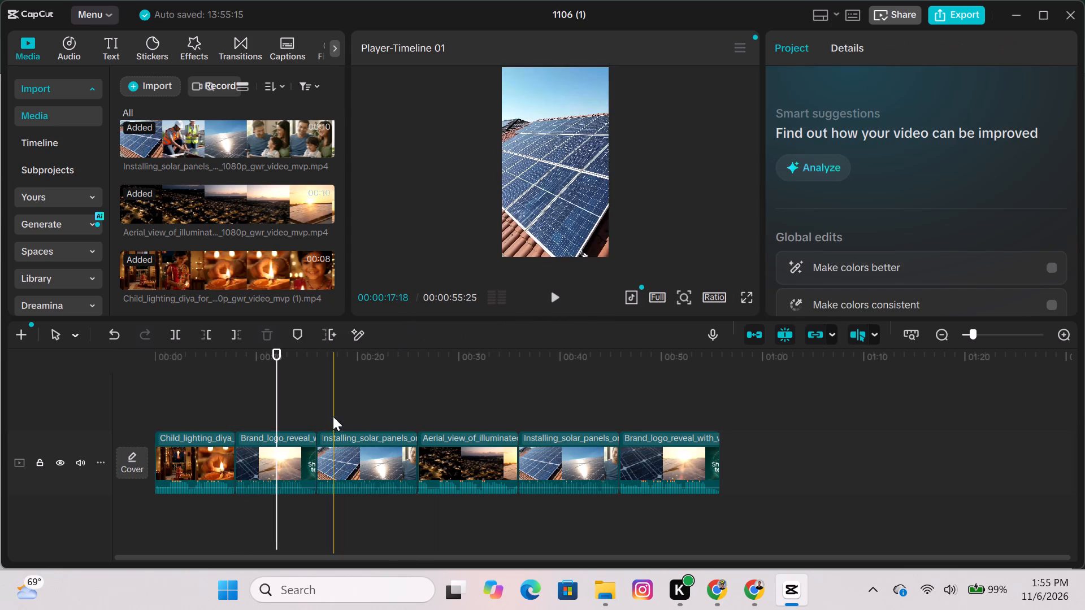
{"action": "left_click", "coordinate": [557, 302]}
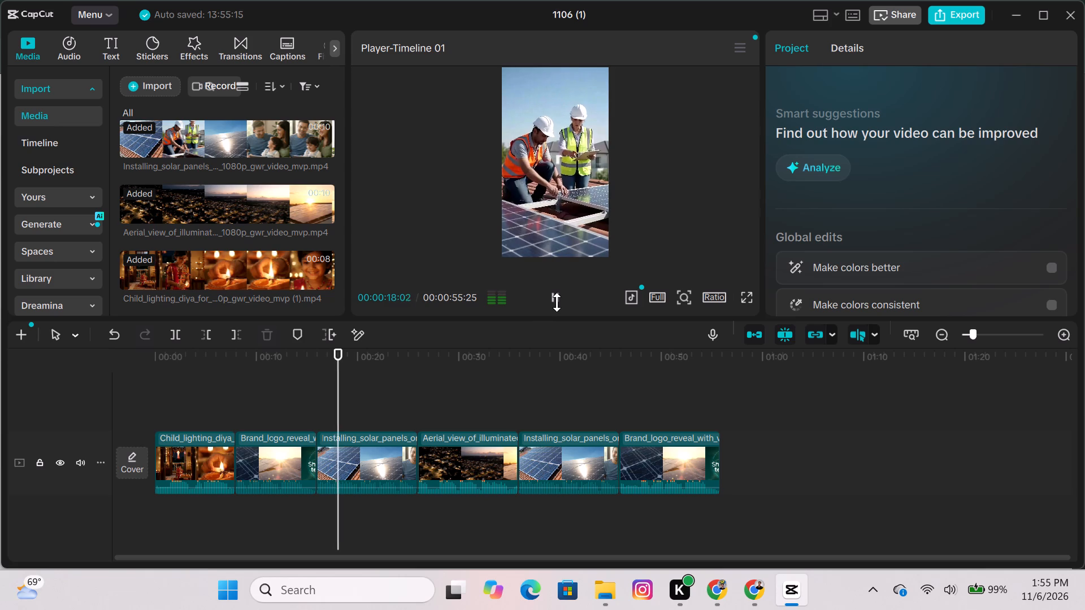
{"action": "left_click", "coordinate": [453, 422]}
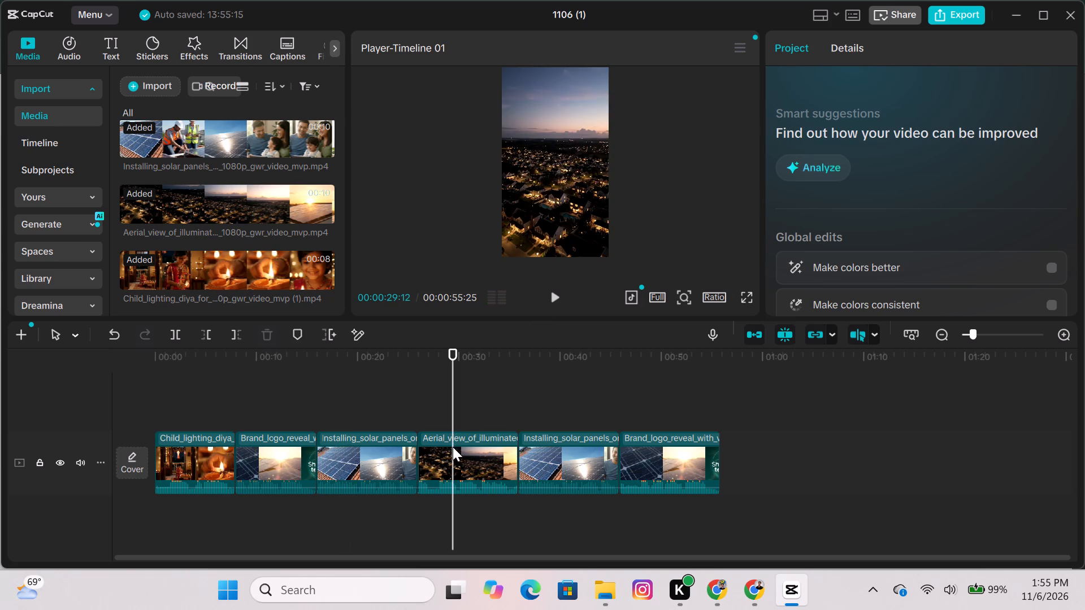
{"action": "left_click_drag", "start_coordinate": [453, 447], "coordinate": [250, 448]}
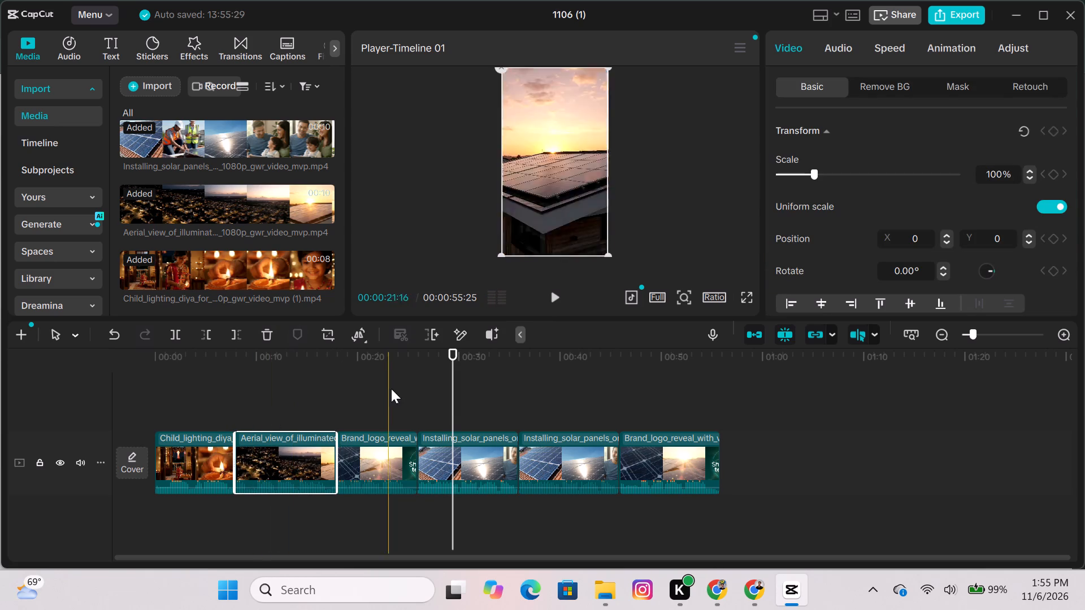
Play the end of the Aerial_view clip to check how it leads into the Brand_logo_reveal clip.
{"action": "left_click", "coordinate": [294, 398]}
{"action": "left_click", "coordinate": [300, 398]}
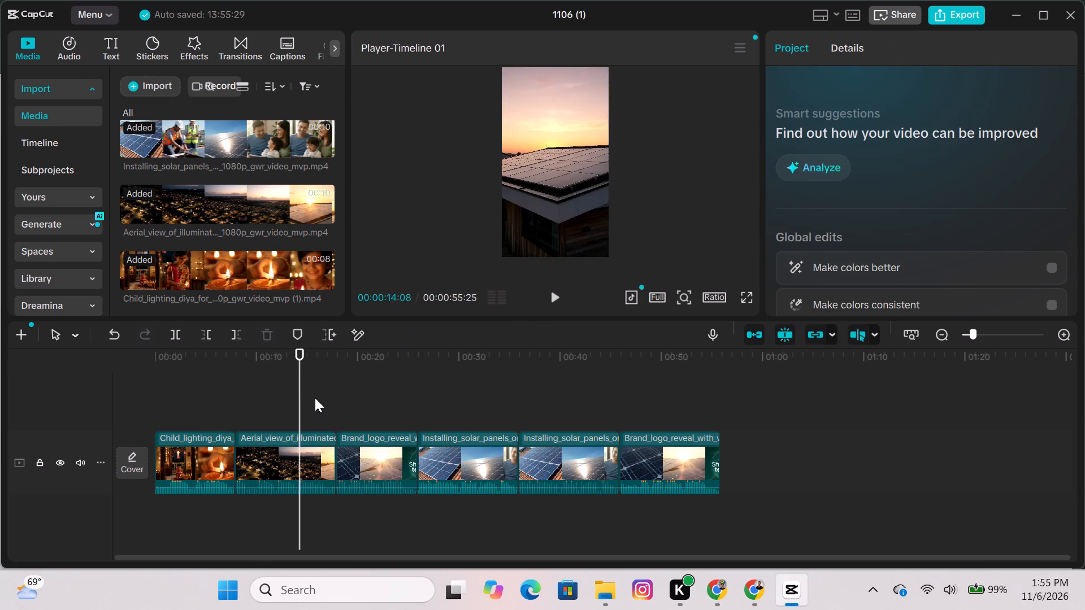
{"action": "left_click", "coordinate": [324, 398]}
{"action": "left_click", "coordinate": [559, 299]}
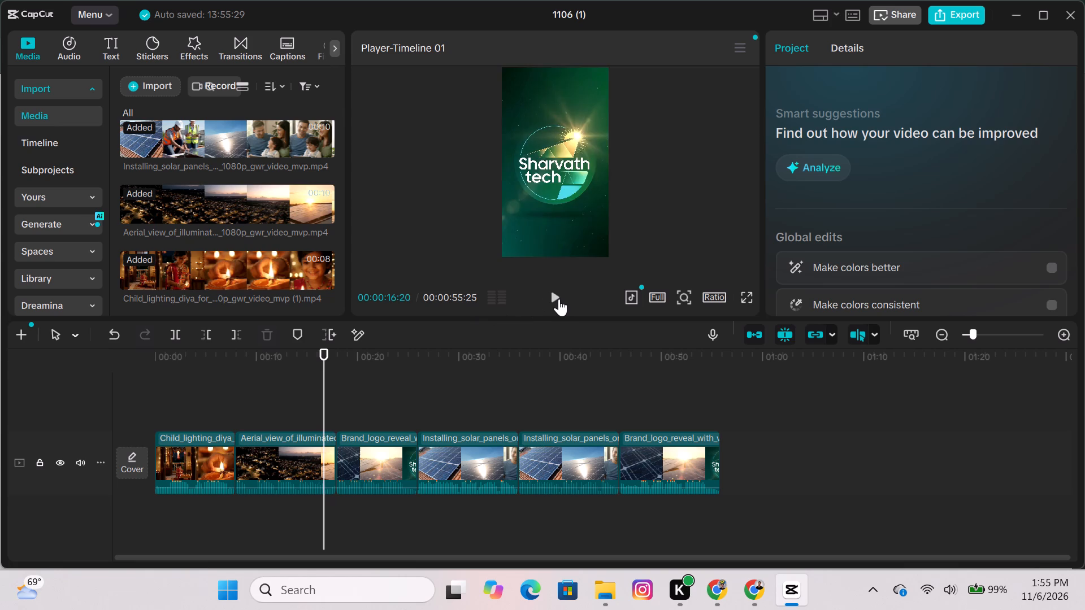
{"action": "left_click", "coordinate": [559, 299]}
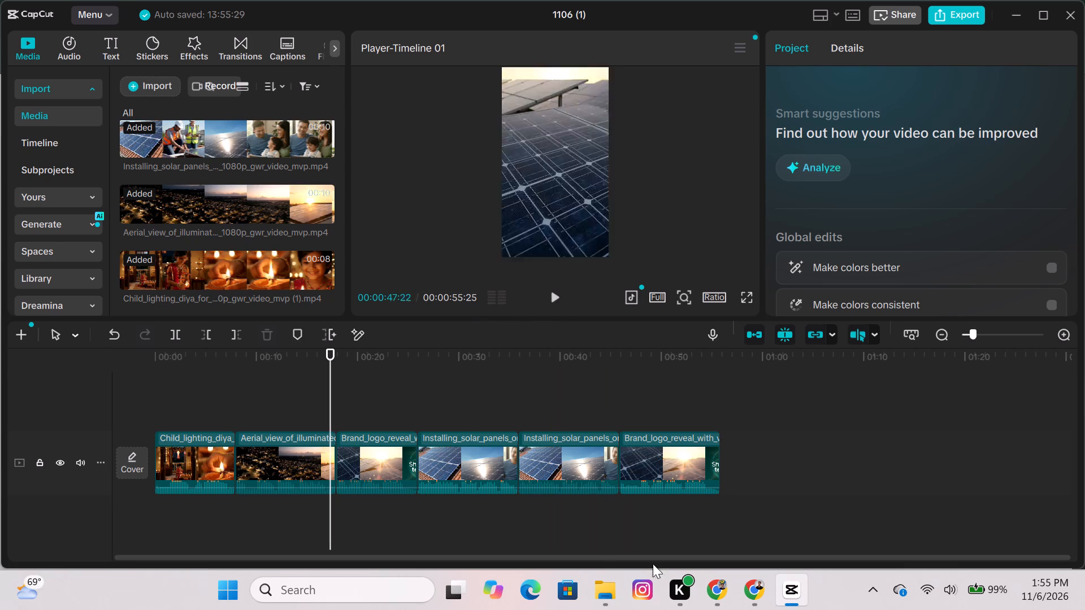
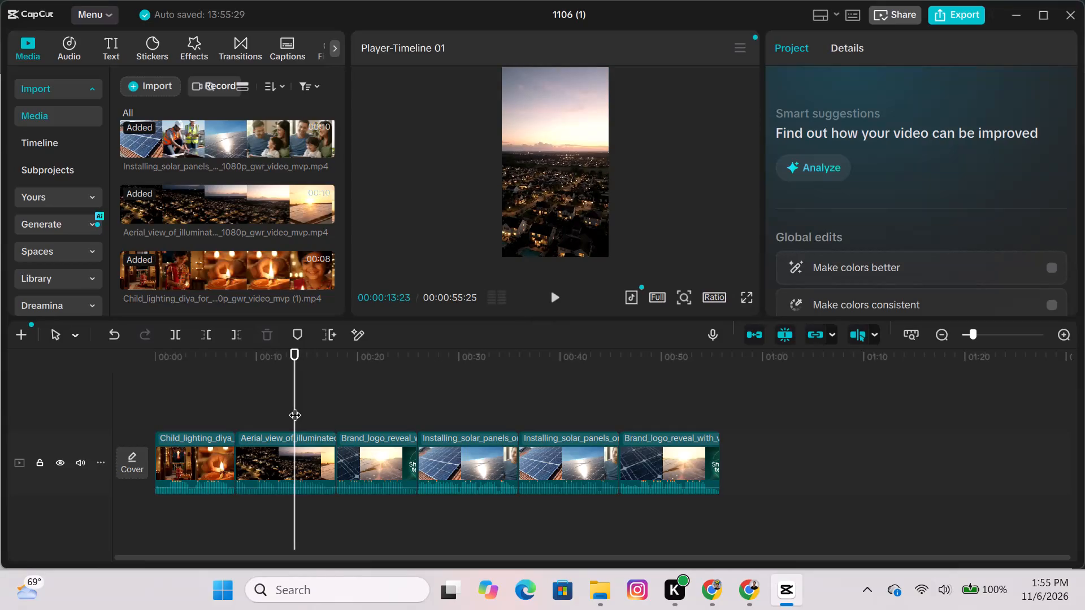
Scrub back and forth through the first half of the Aerial_view_of_illuminated clip to examine its footage.
{"action": "left_click", "coordinate": [265, 406]}
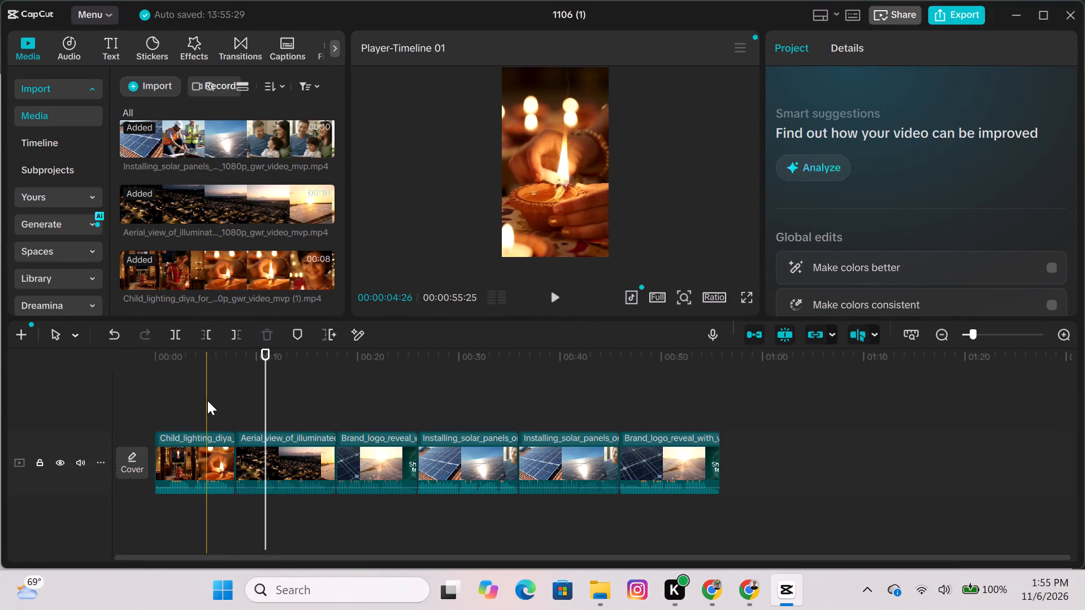
{"action": "left_click", "coordinate": [250, 402]}
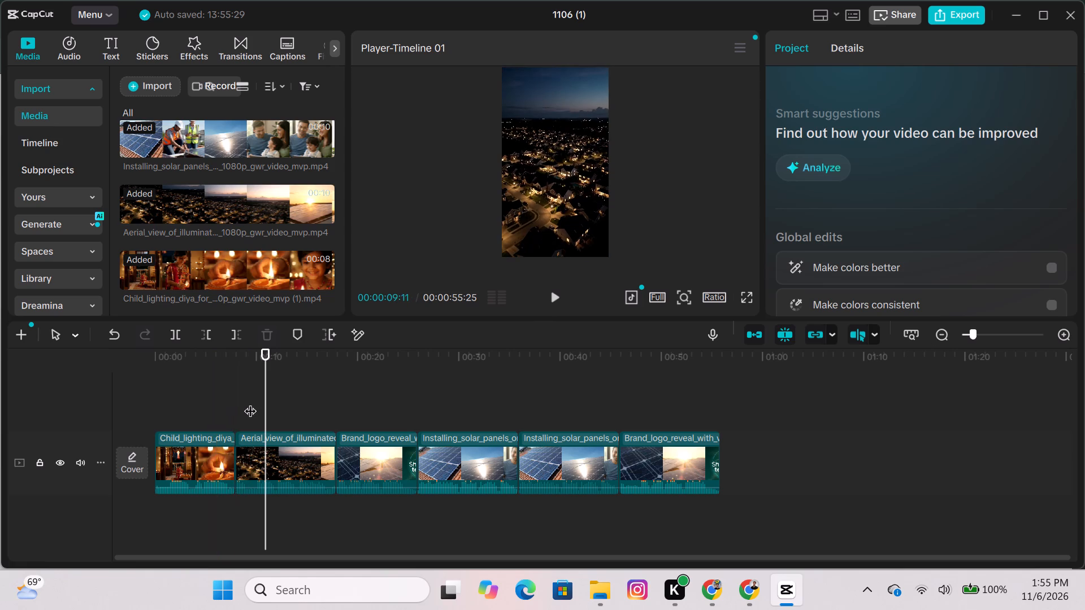
{"action": "left_click", "coordinate": [250, 402]}
{"action": "left_click_drag", "start_coordinate": [250, 402], "coordinate": [264, 402]}
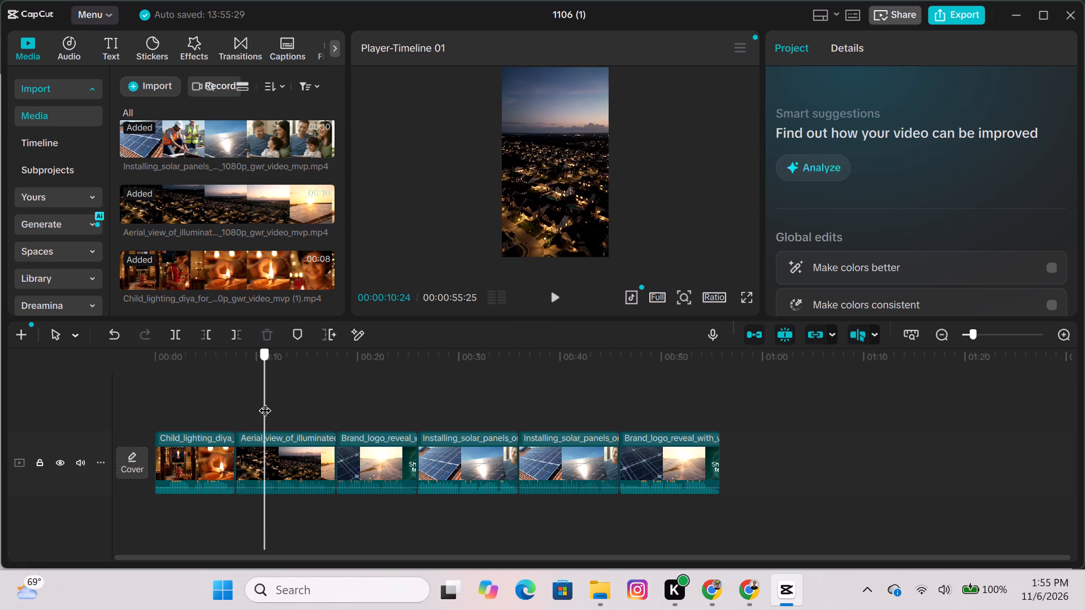
{"action": "left_click_drag", "start_coordinate": [264, 402], "coordinate": [253, 403]}
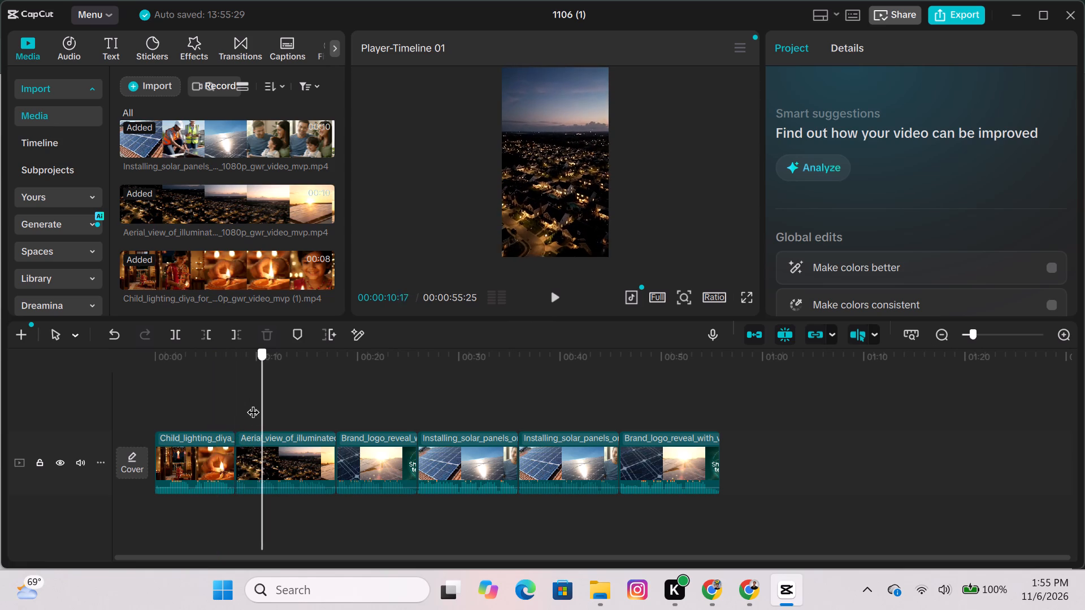
{"action": "left_click_drag", "start_coordinate": [253, 403], "coordinate": [249, 404]}
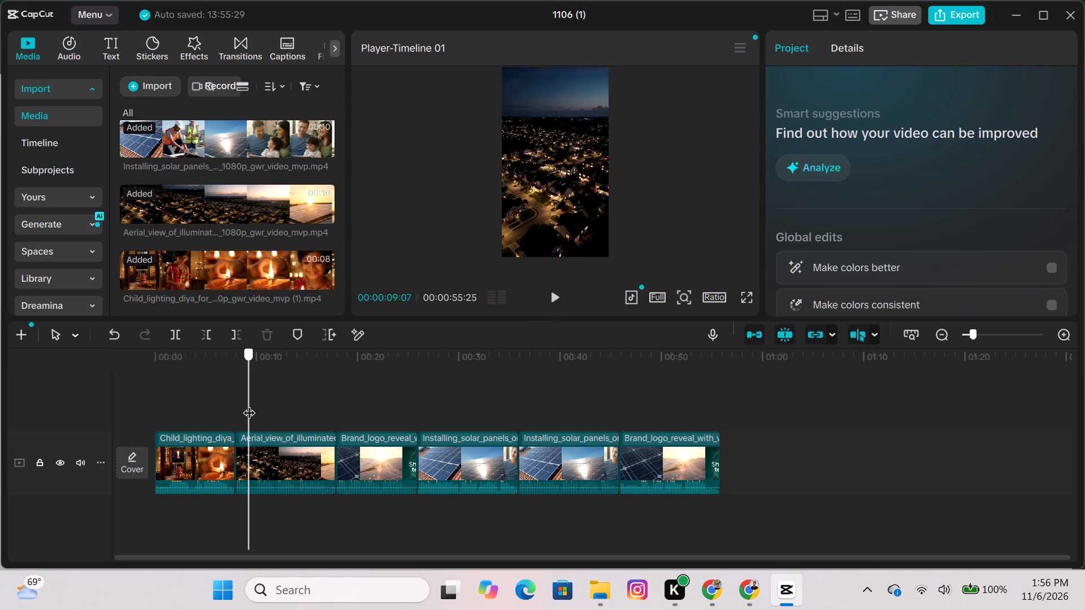
{"action": "left_click_drag", "start_coordinate": [249, 404], "coordinate": [274, 405]}
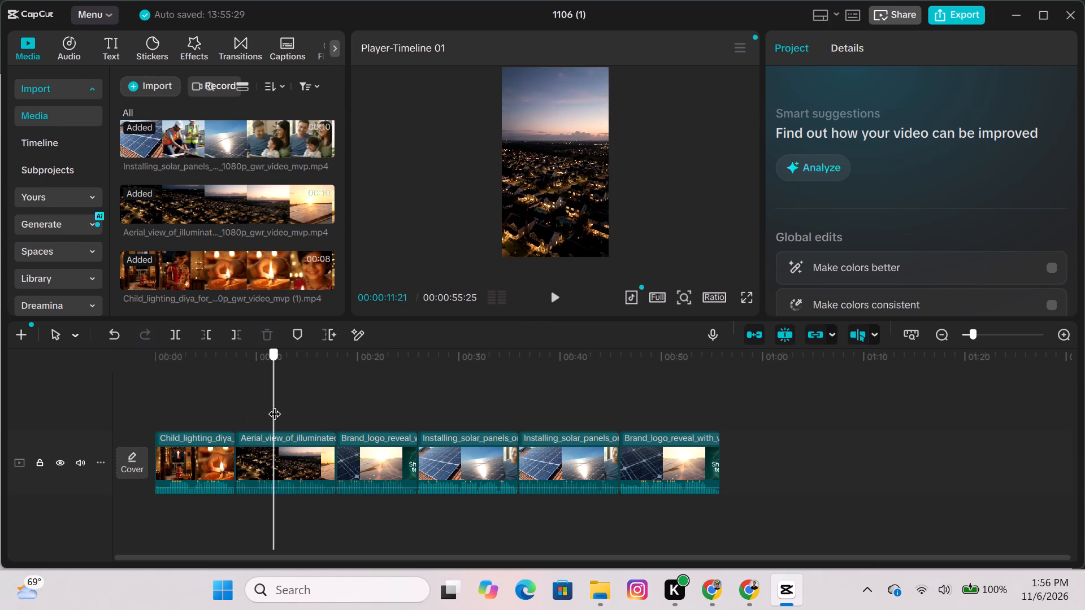
Play the timeline from the start of the Aerial_view_of_illuminated clip into the first Brand_logo_reveal clip.
{"action": "left_click_drag", "start_coordinate": [274, 405], "coordinate": [236, 415]}
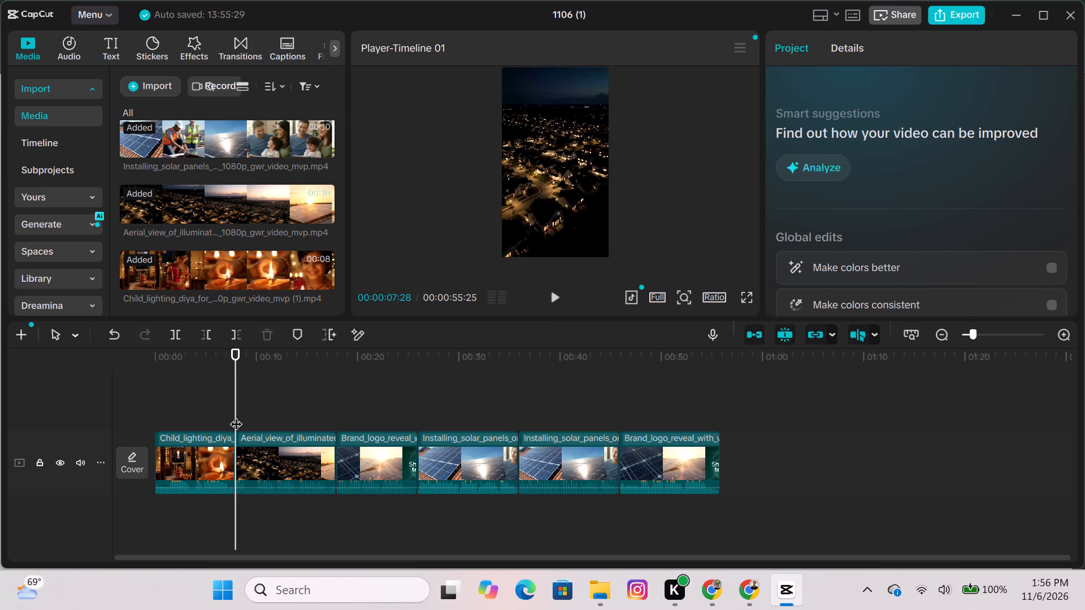
{"action": "left_click", "coordinate": [554, 298]}
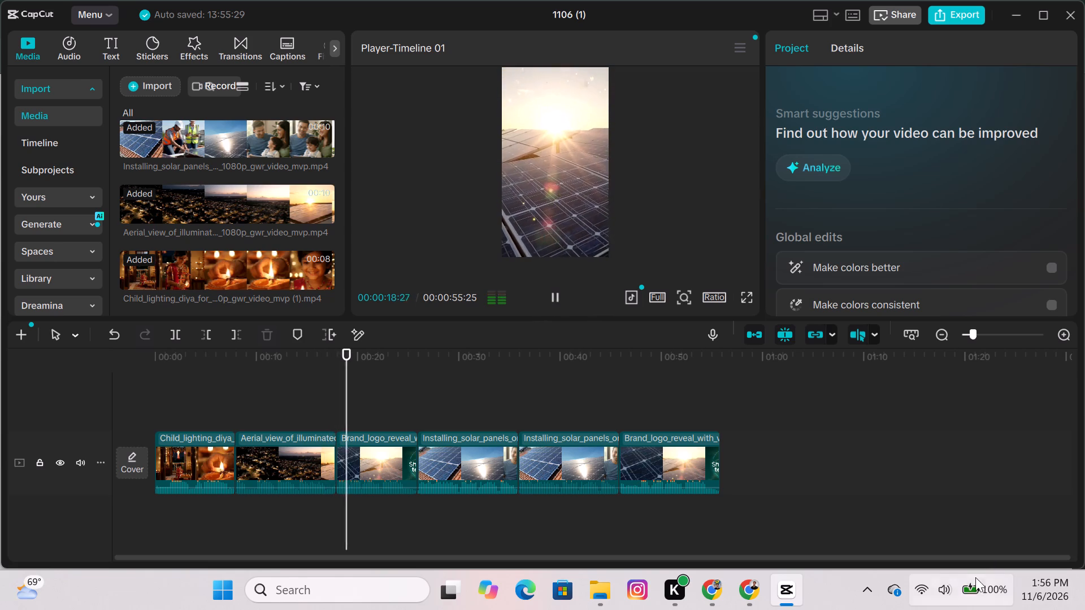
Open the Windows quick settings containing the volume and brightness controls.
{"action": "left_click", "coordinate": [959, 592]}
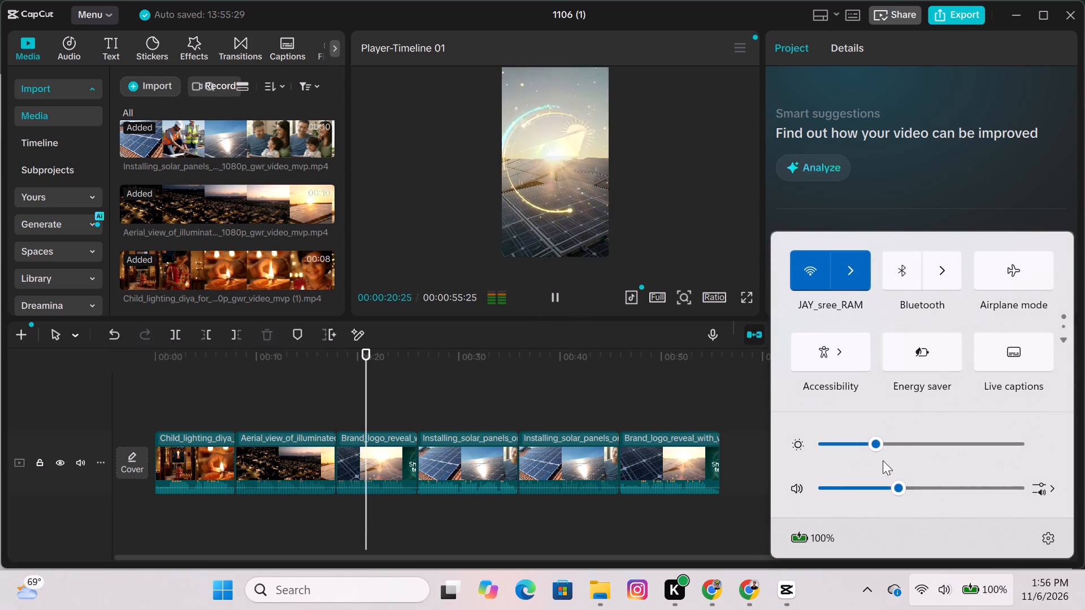
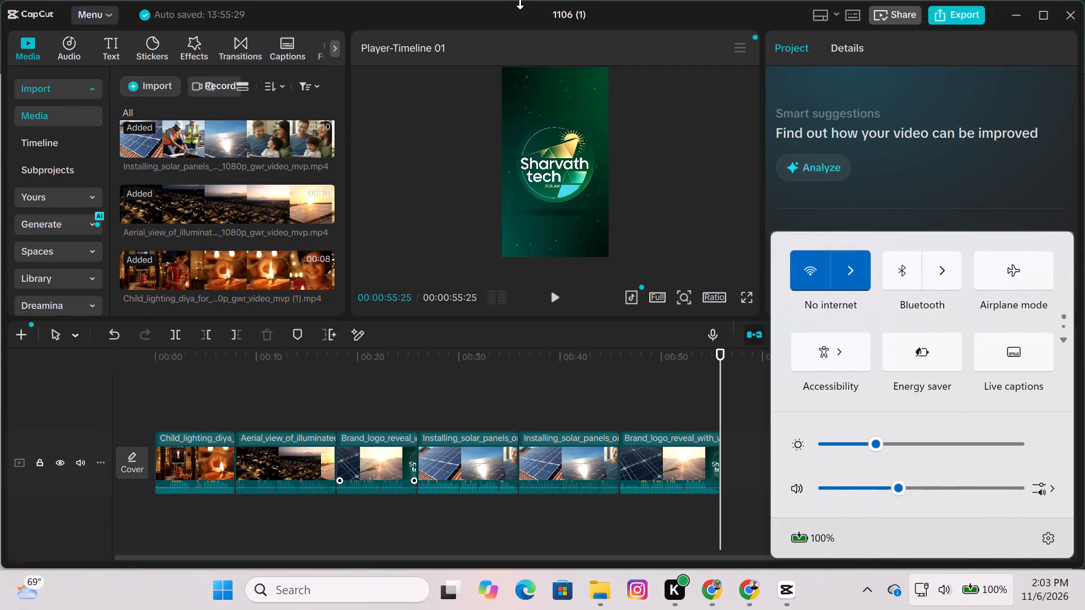
Play back the assembled timeline, skipping ahead to the first Brand_logo_reveal clip to review its logo animation.
{"action": "left_click", "coordinate": [555, 300]}
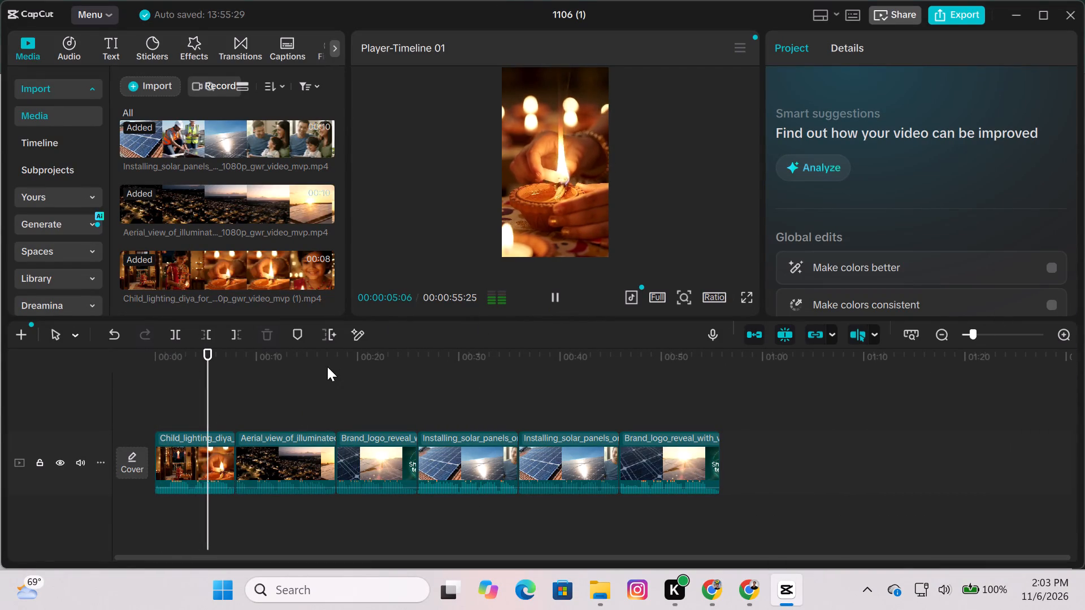
{"action": "left_click_drag", "start_coordinate": [253, 398], "coordinate": [364, 403]}
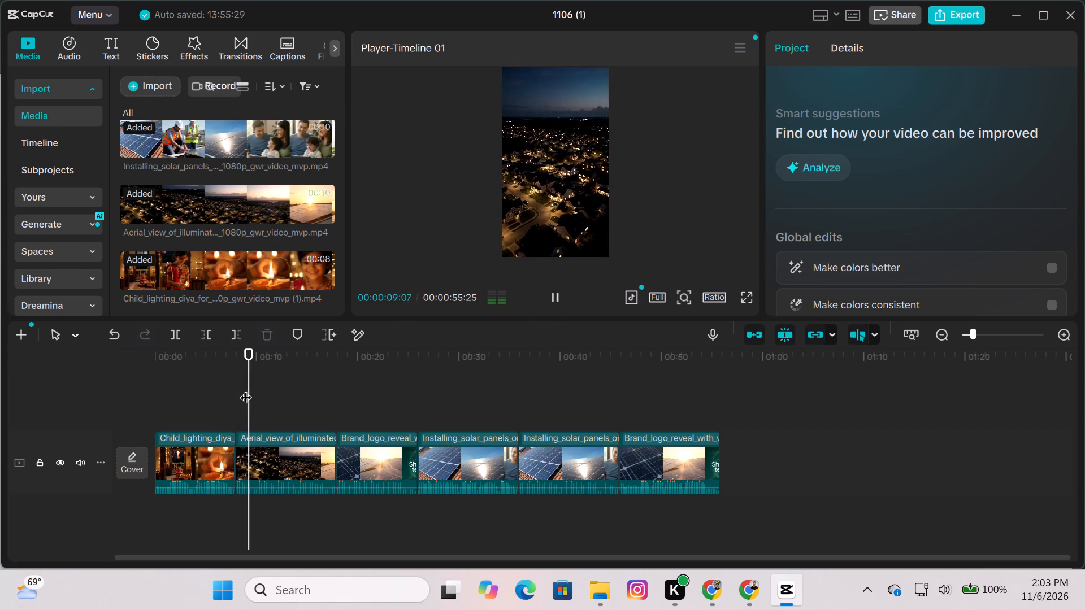
{"action": "left_click_drag", "start_coordinate": [245, 389], "coordinate": [383, 420]}
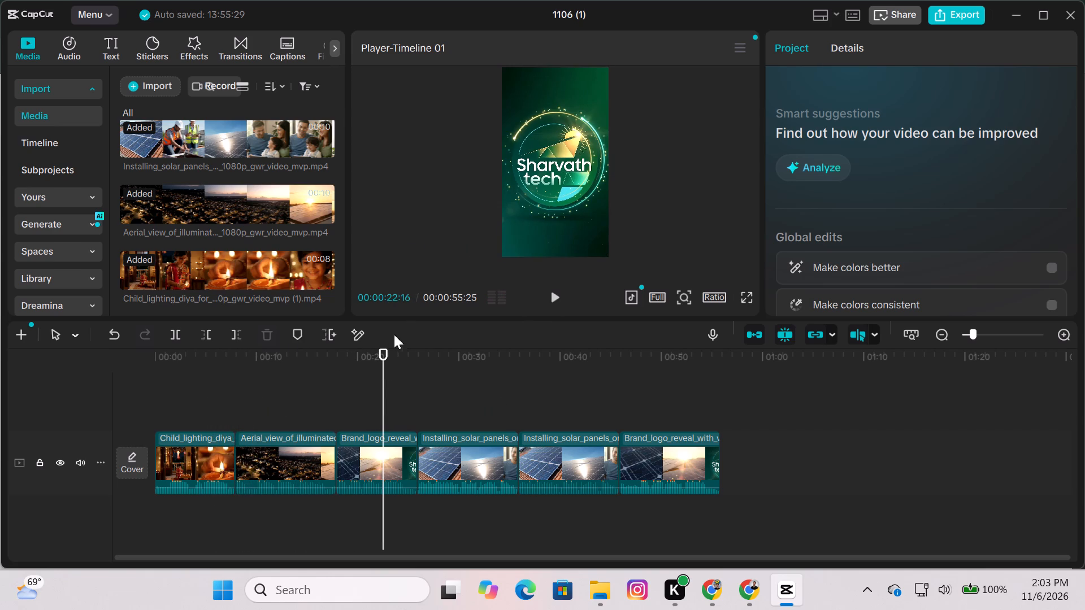
{"action": "left_click", "coordinate": [566, 293]}
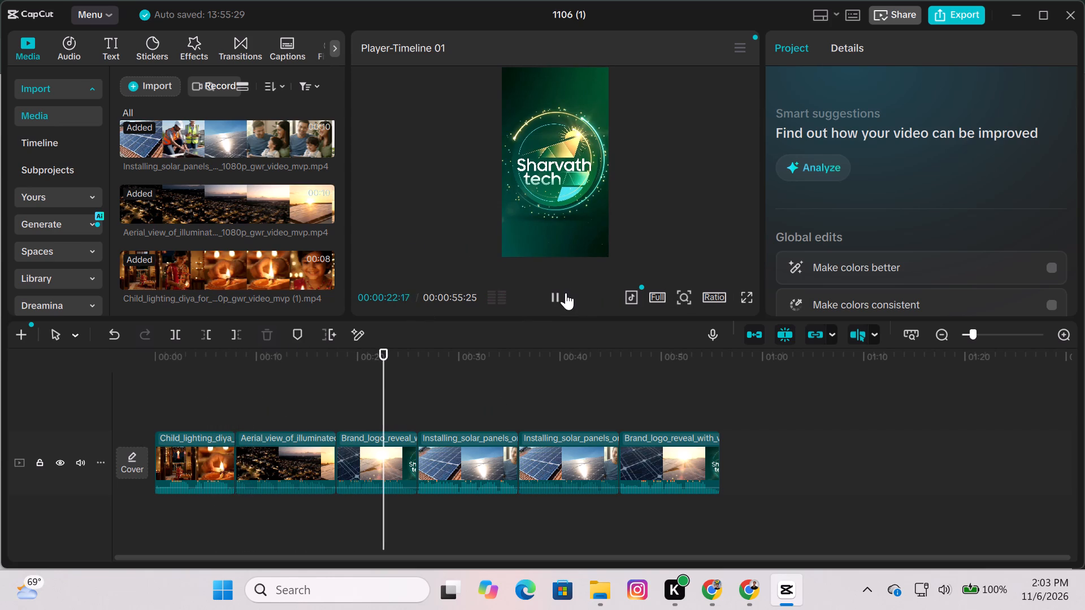
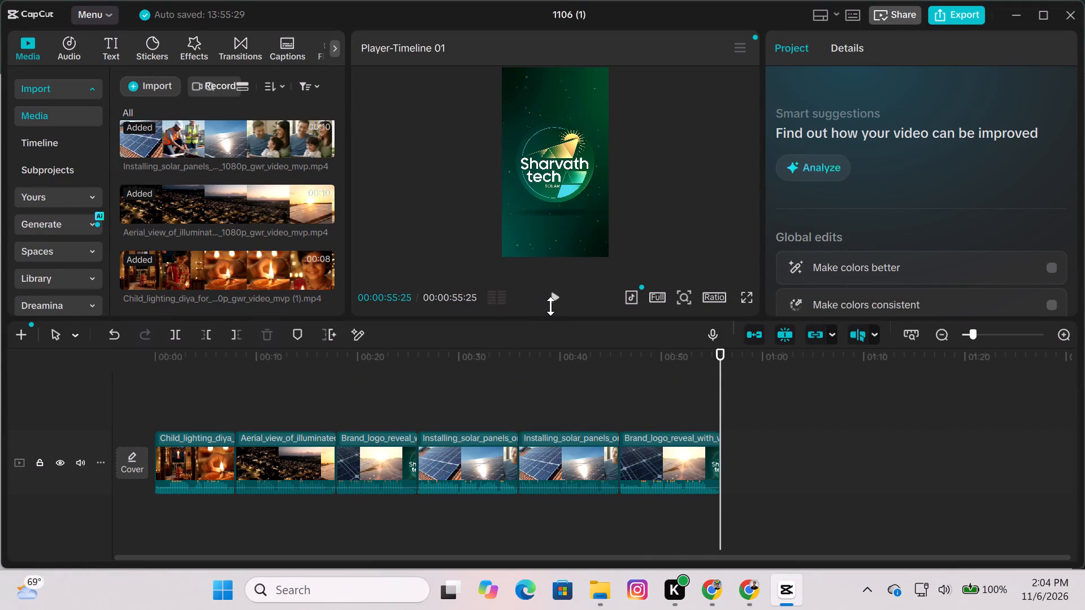
Replay the assembled timeline from the beginning to review the full clip sequence.
{"action": "left_click", "coordinate": [559, 293]}
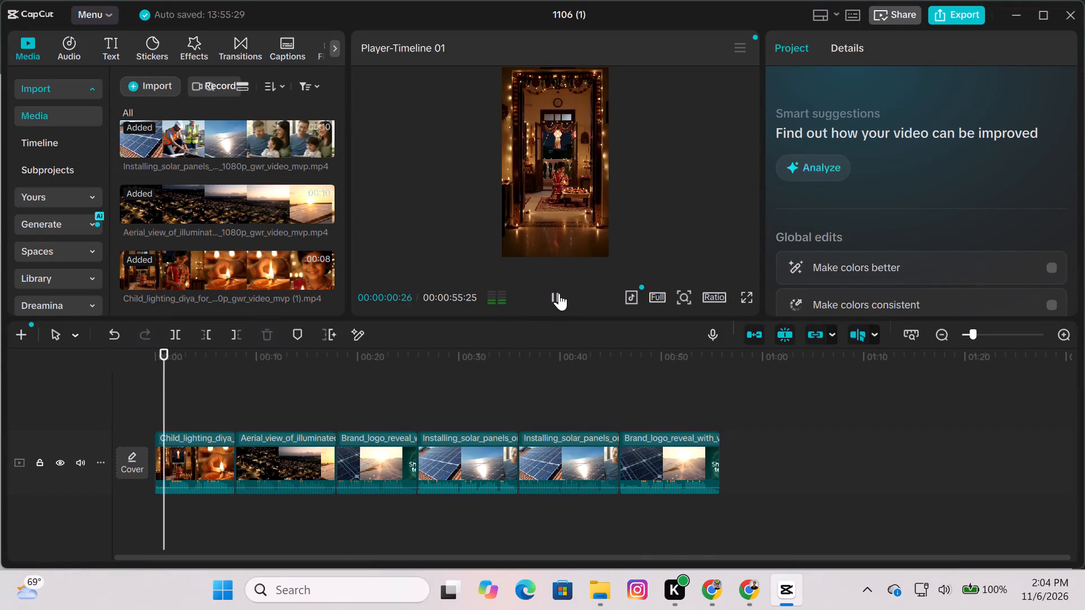
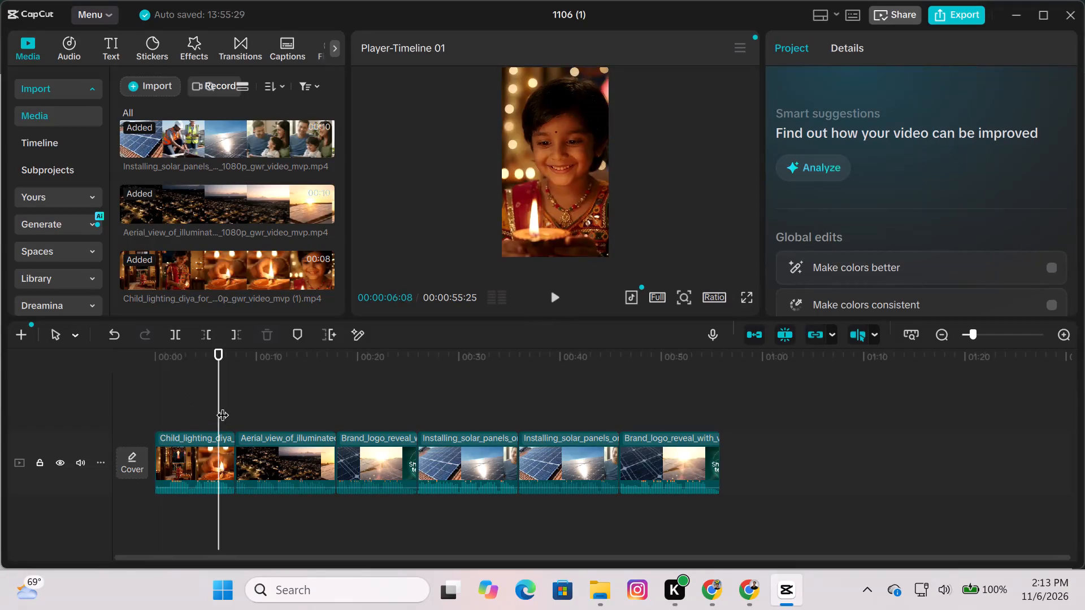
Move the first Brand_logo_reveal clip to directly after the two Installing_solar_panels clips, before the final Brand_logo_reveal clip.
{"action": "left_click_drag", "start_coordinate": [222, 406], "coordinate": [224, 407]}
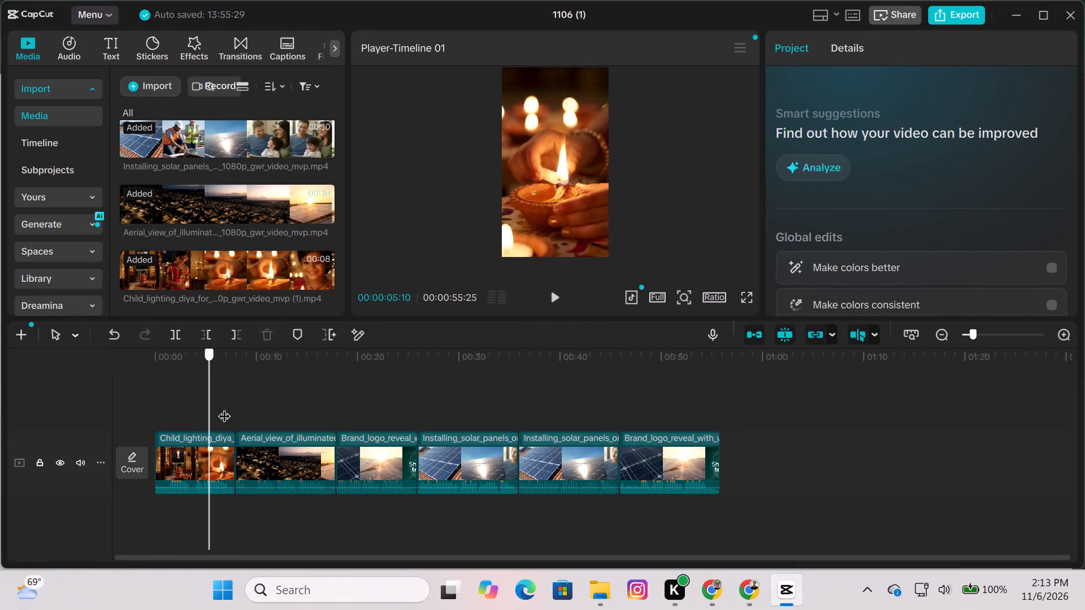
{"action": "left_click_drag", "start_coordinate": [224, 407], "coordinate": [343, 422]}
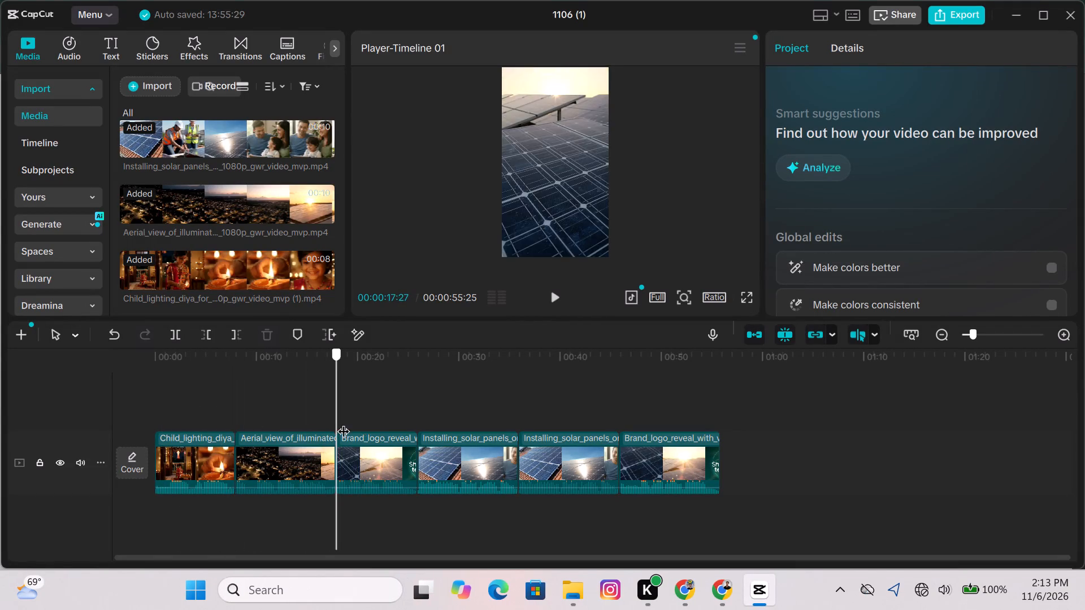
{"action": "left_click_drag", "start_coordinate": [343, 422], "coordinate": [449, 460]}
{"action": "left_click_drag", "start_coordinate": [377, 461], "coordinate": [716, 521]}
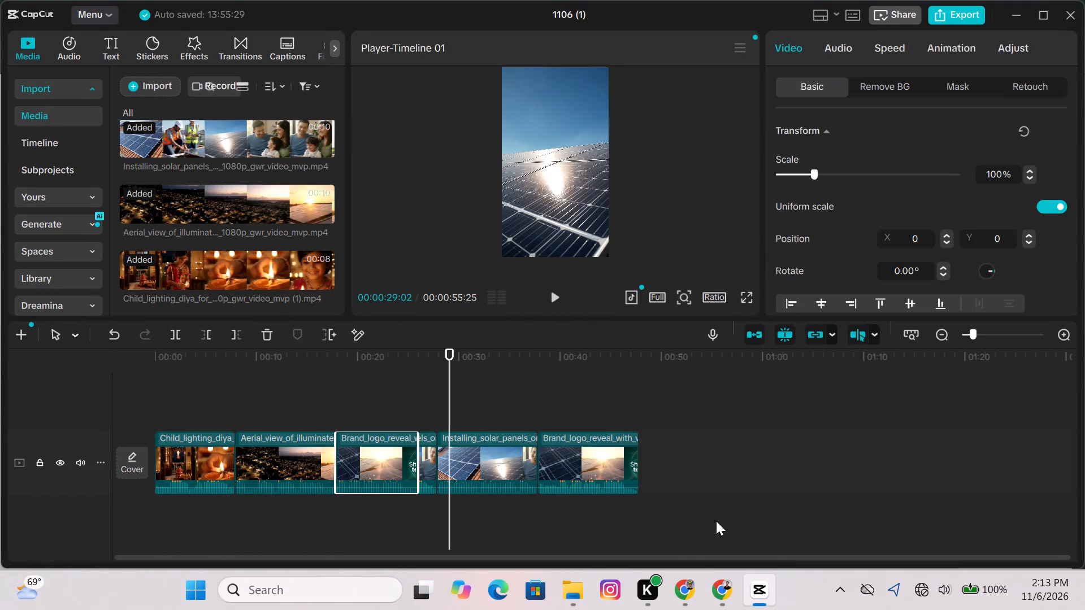
{"action": "left_click_drag", "start_coordinate": [716, 521], "coordinate": [562, 458]}
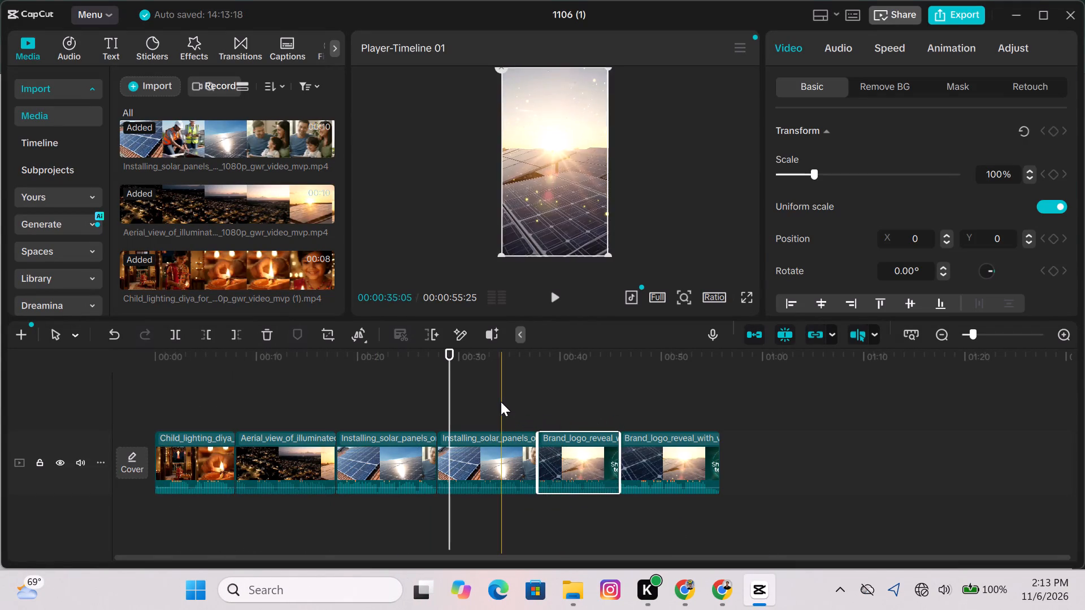
Play the timeline from near the end of the Aerial_view clip to check how it leads into the Installing_solar_panels clip.
{"action": "left_click", "coordinate": [325, 376]}
{"action": "left_click", "coordinate": [546, 290]}
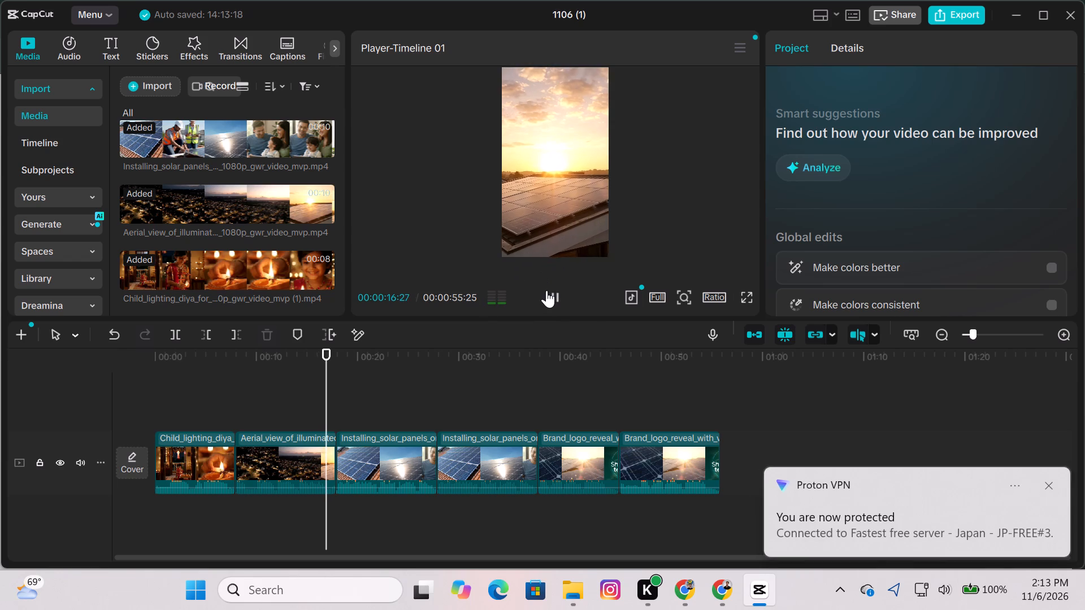
Raise the system volume to slightly above 50 while the timeline plays.
{"action": "left_click", "coordinate": [953, 586]}
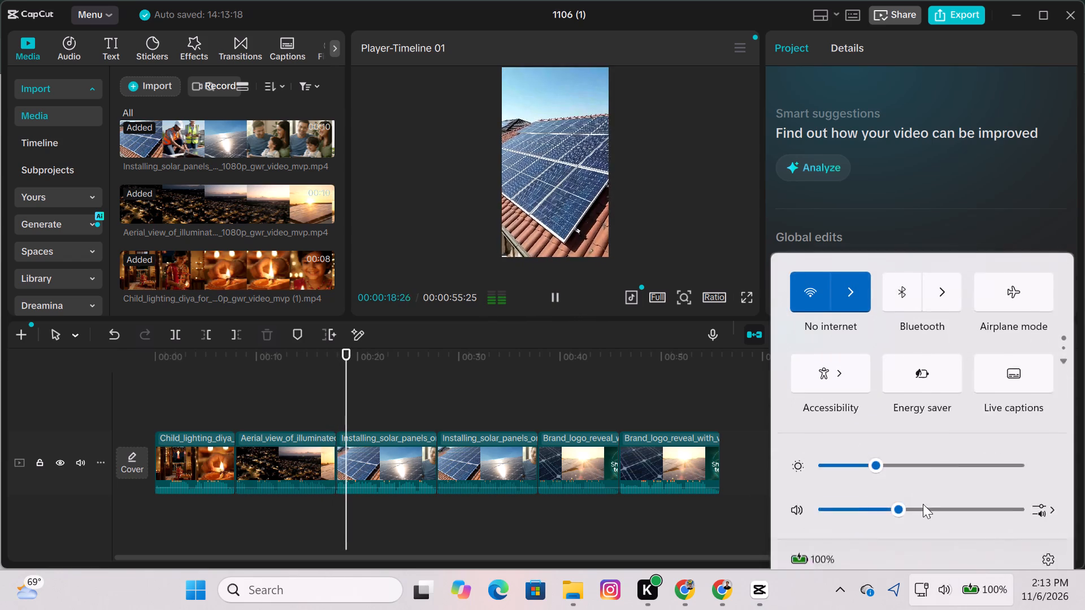
{"action": "left_click", "coordinate": [922, 486]}
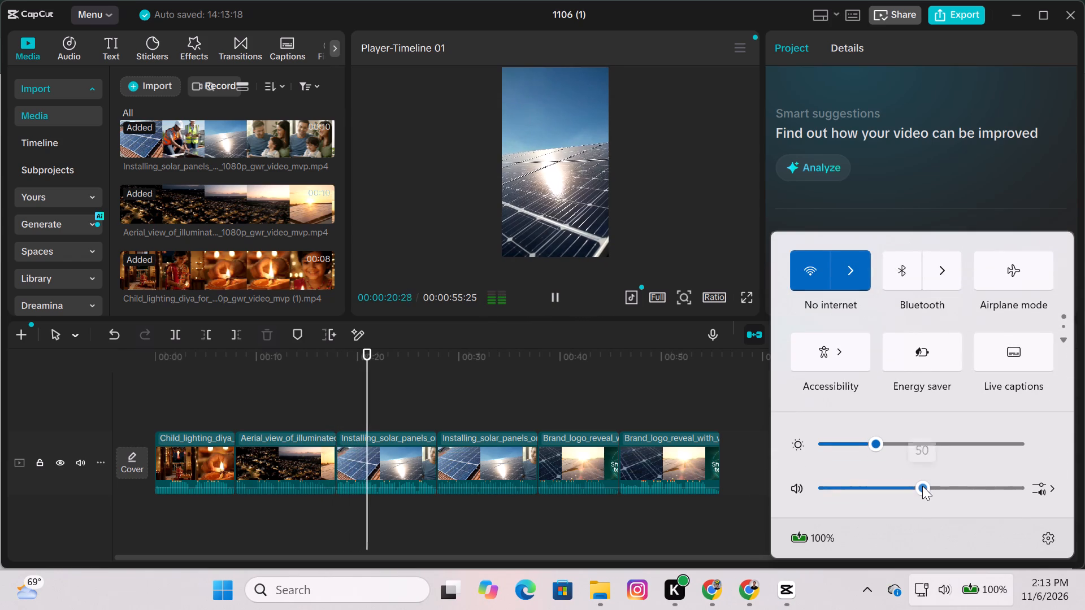
{"action": "left_click", "coordinate": [937, 488]}
{"action": "left_click", "coordinate": [957, 598]}
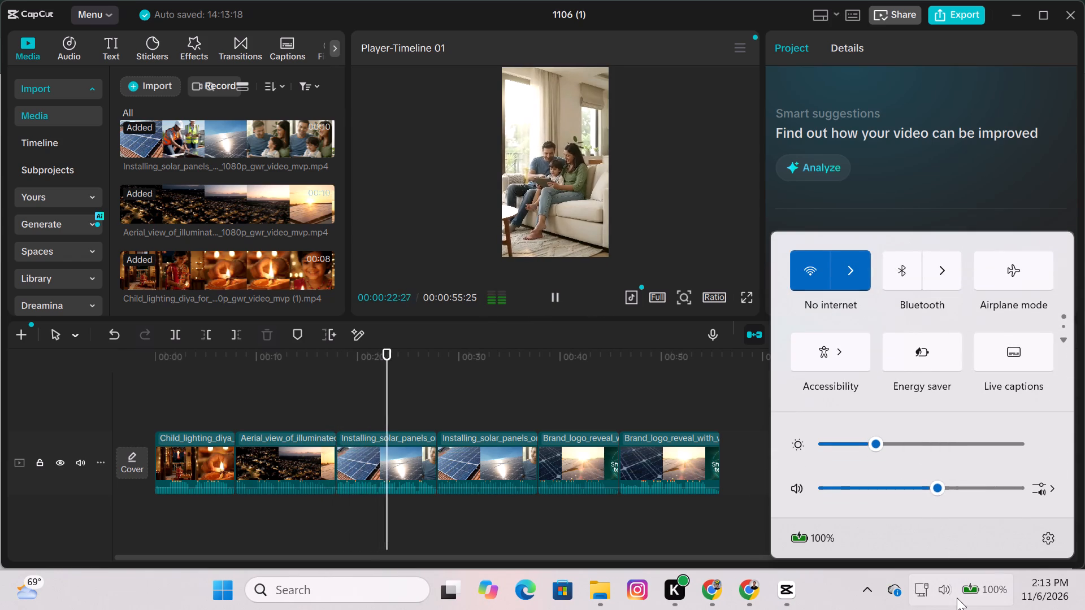
{"action": "left_click", "coordinate": [971, 584]}
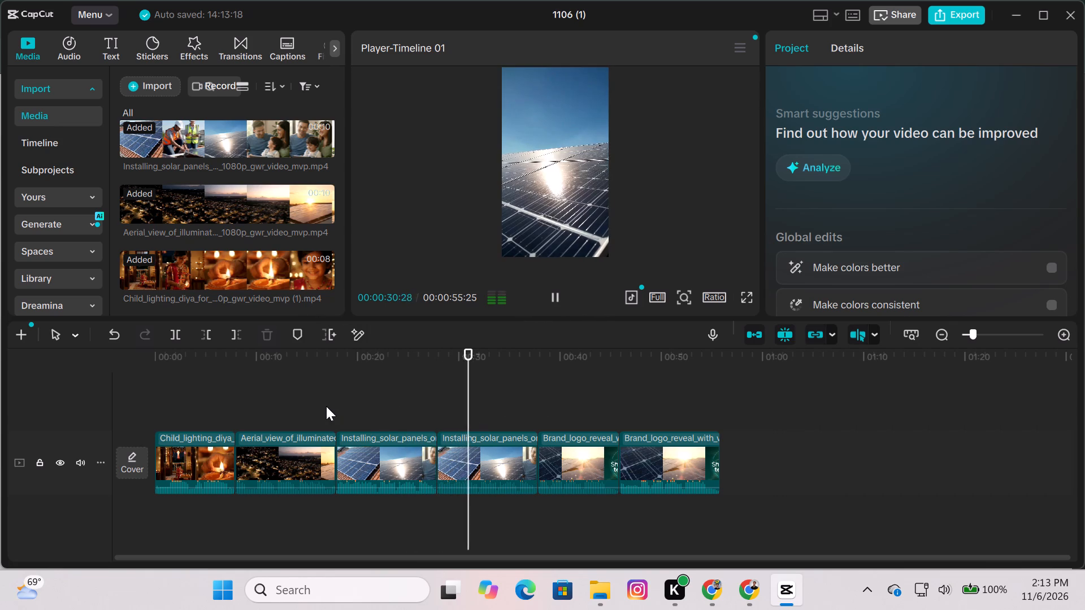
Scrub back to about 00:00:18:29, near the start of the first Installing_solar_panels clip, to re-examine its footage.
{"action": "left_click", "coordinate": [355, 417]}
{"action": "left_click_drag", "start_coordinate": [355, 417], "coordinate": [347, 420]}
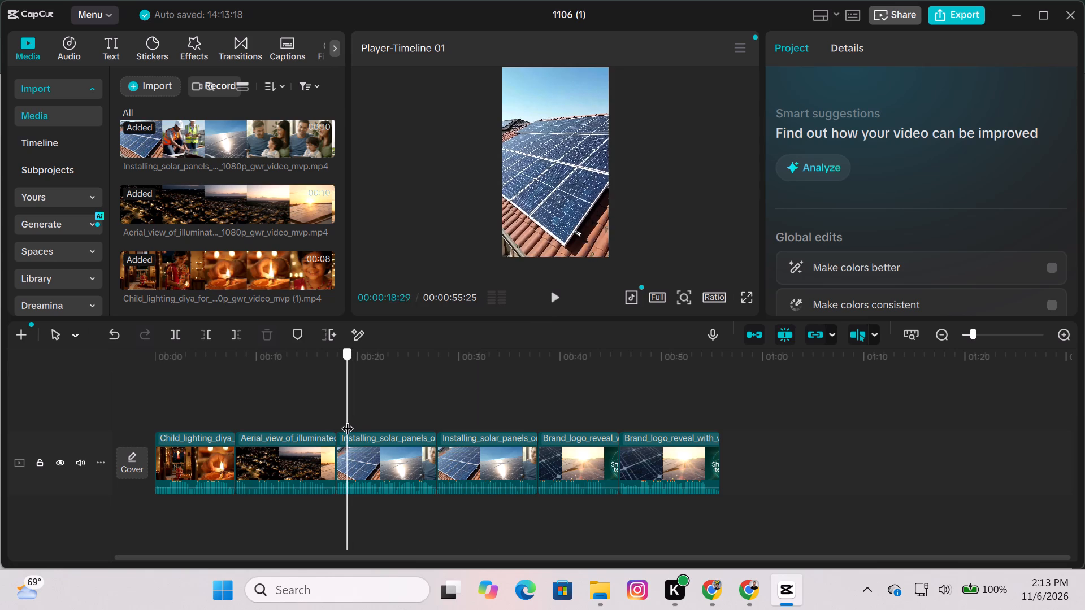
Delete the duplicate second Installing_solar_panels clip from the timeline.
{"action": "left_click_drag", "start_coordinate": [347, 420], "coordinate": [463, 430]}
{"action": "left_click", "coordinate": [462, 451]}
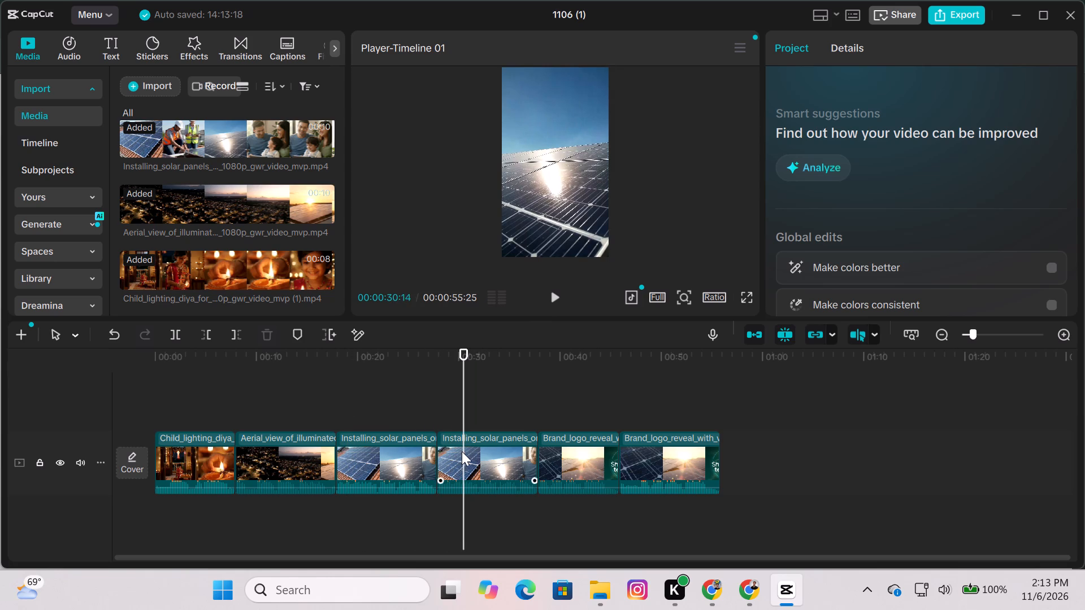
{"action": "left_click", "coordinate": [268, 330]}
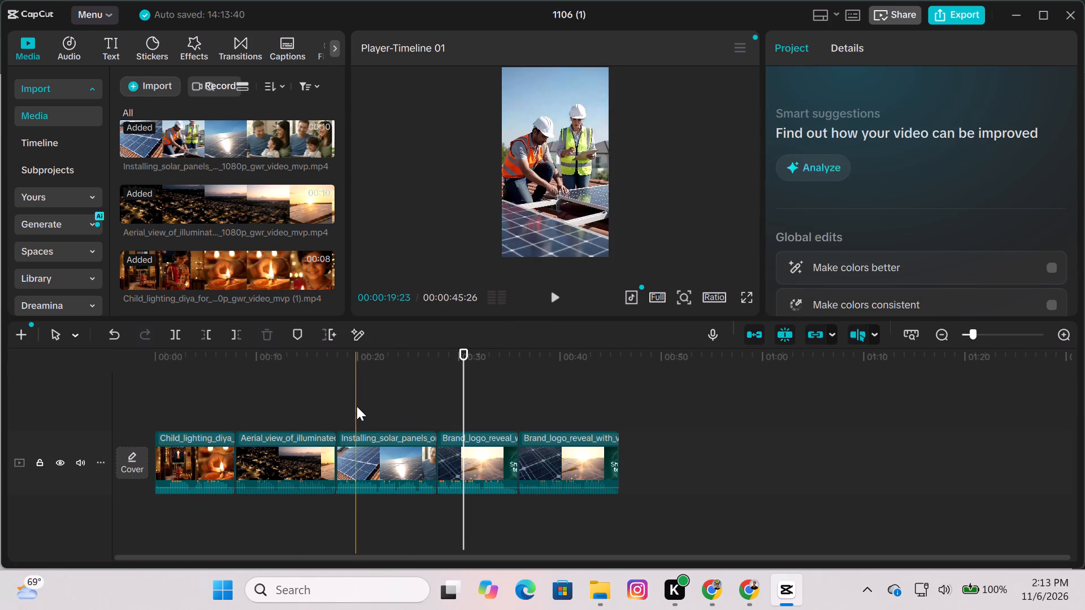
Play the remaining Installing_solar_panels clip from about 19 seconds, pausing at intervals to examine its worker, panel and family scenes.
{"action": "left_click", "coordinate": [357, 406]}
{"action": "left_click", "coordinate": [553, 298]}
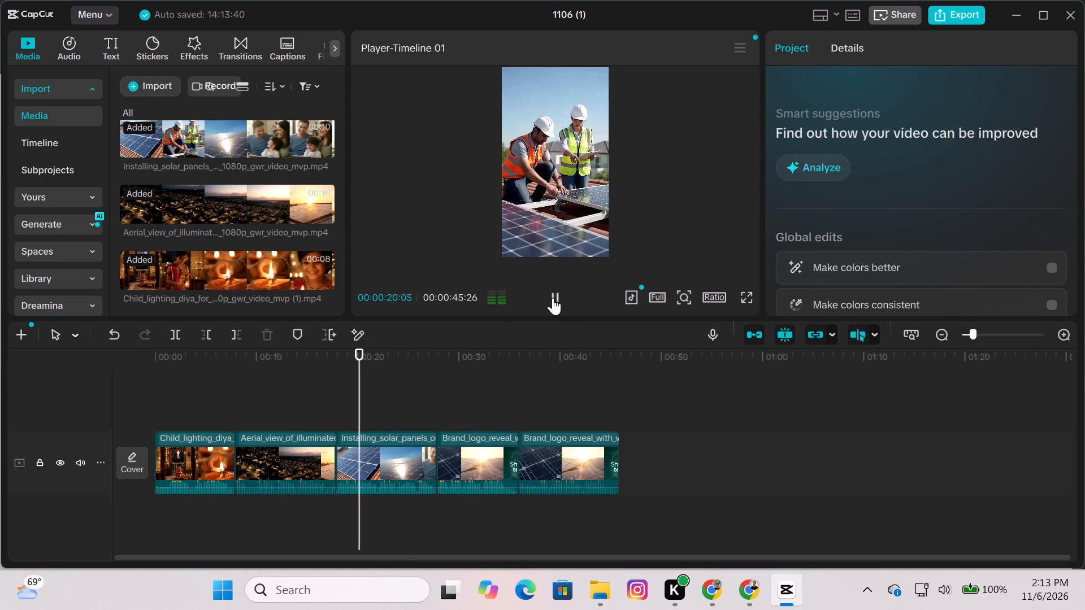
{"action": "left_click", "coordinate": [553, 298]}
{"action": "left_click", "coordinate": [553, 298]}
{"action": "left_click", "coordinate": [553, 298]}
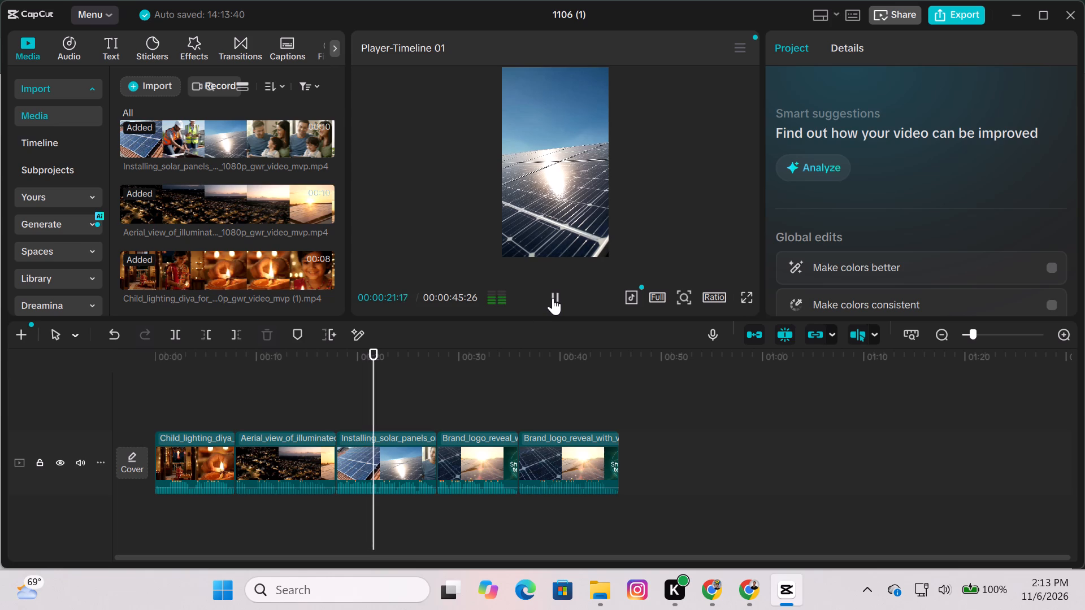
{"action": "left_click", "coordinate": [553, 298]}
{"action": "left_click", "coordinate": [553, 298]}
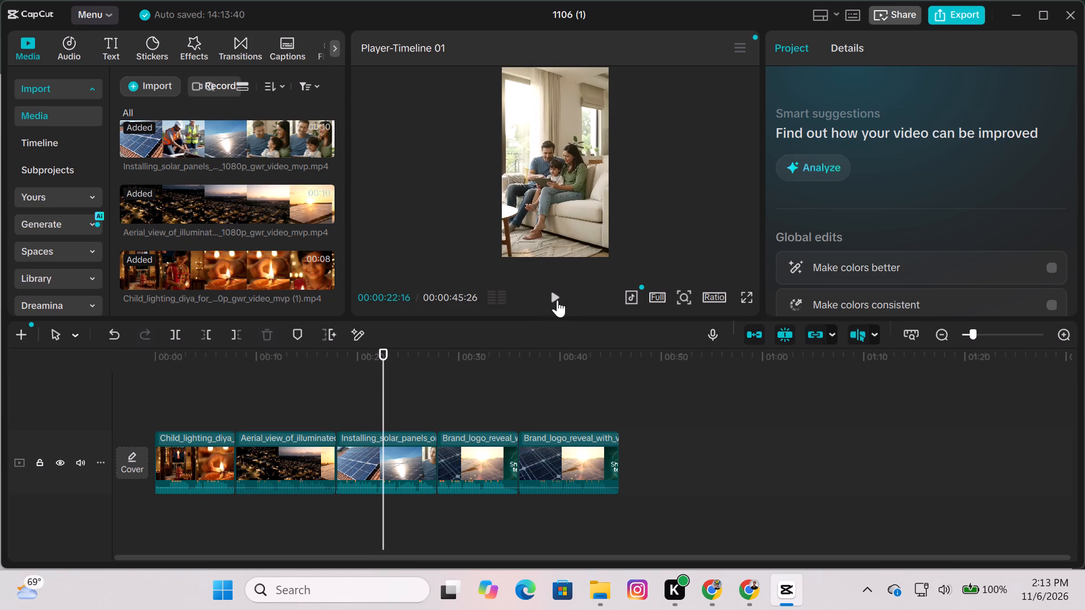
{"action": "left_click", "coordinate": [557, 300]}
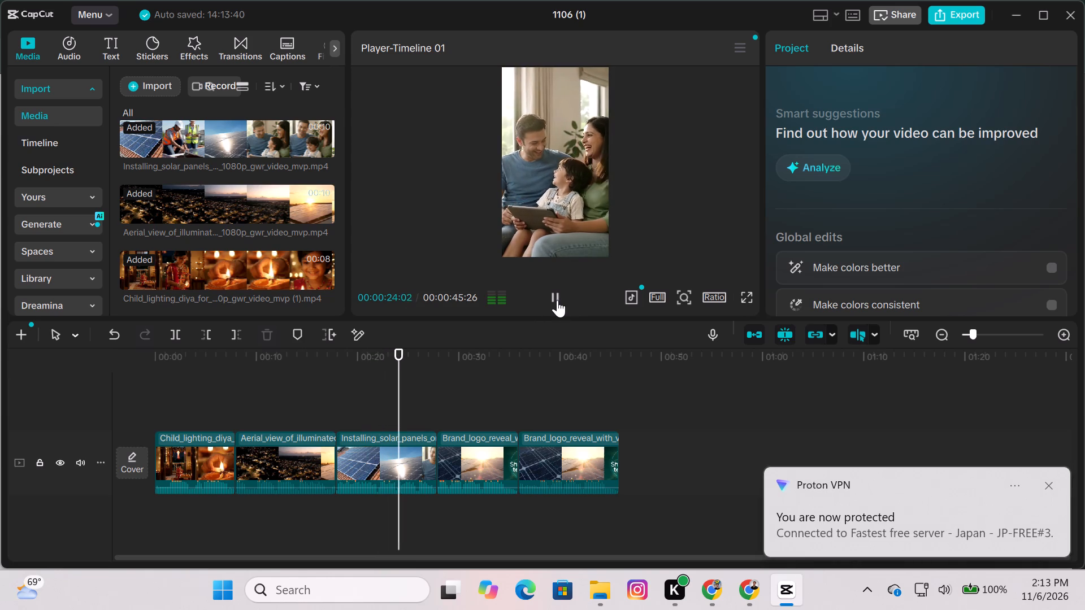
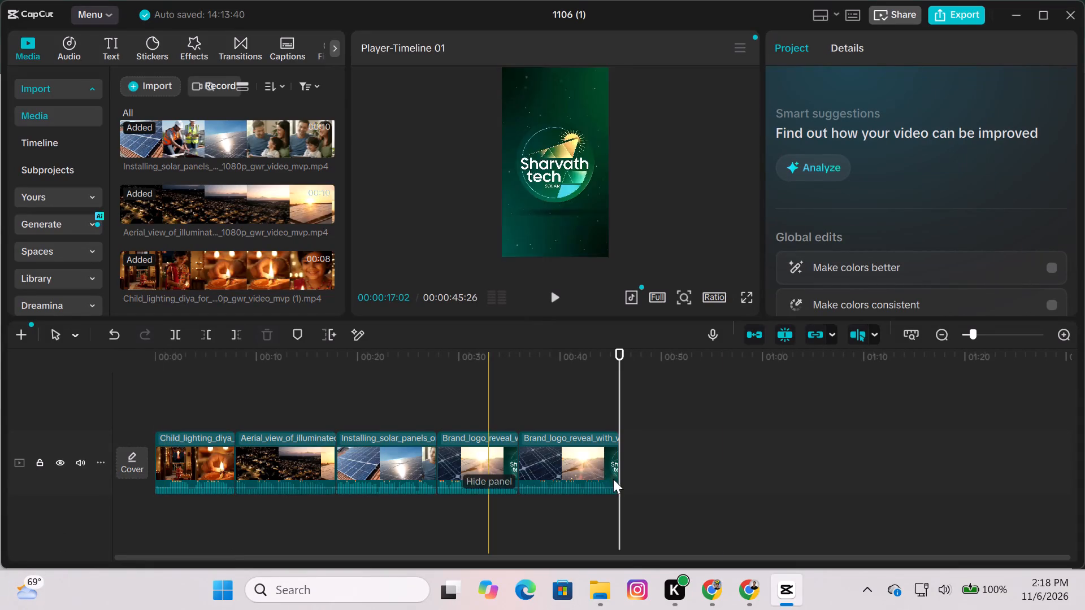
Move the shorter Brand_logo_reveal clip to the end of the timeline, after the longer Brand_logo_reveal clip.
{"action": "left_click", "coordinate": [544, 294]}
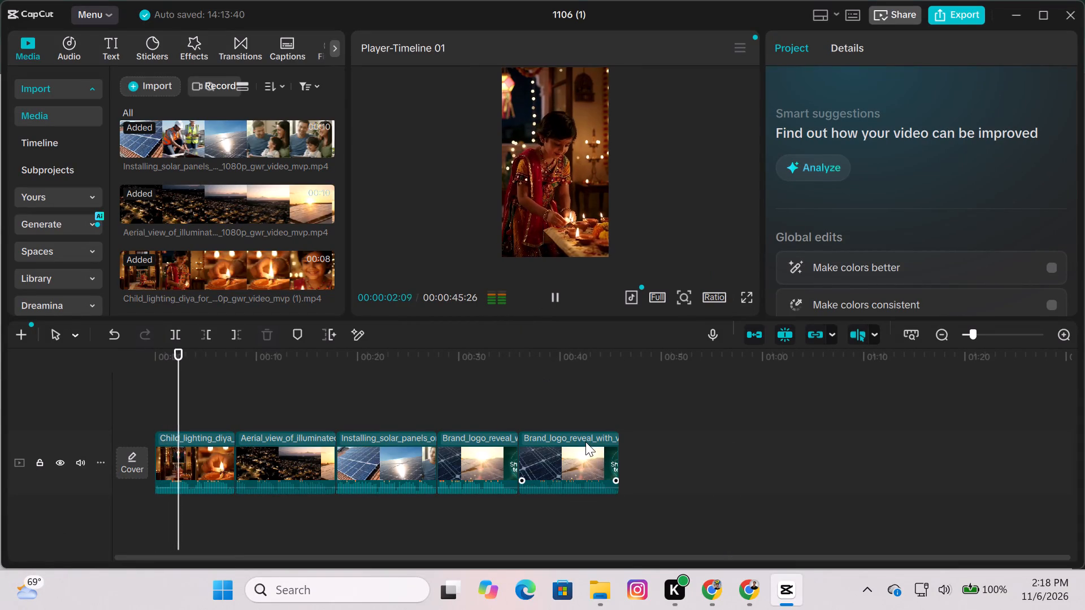
{"action": "left_click_drag", "start_coordinate": [585, 442], "coordinate": [653, 454]}
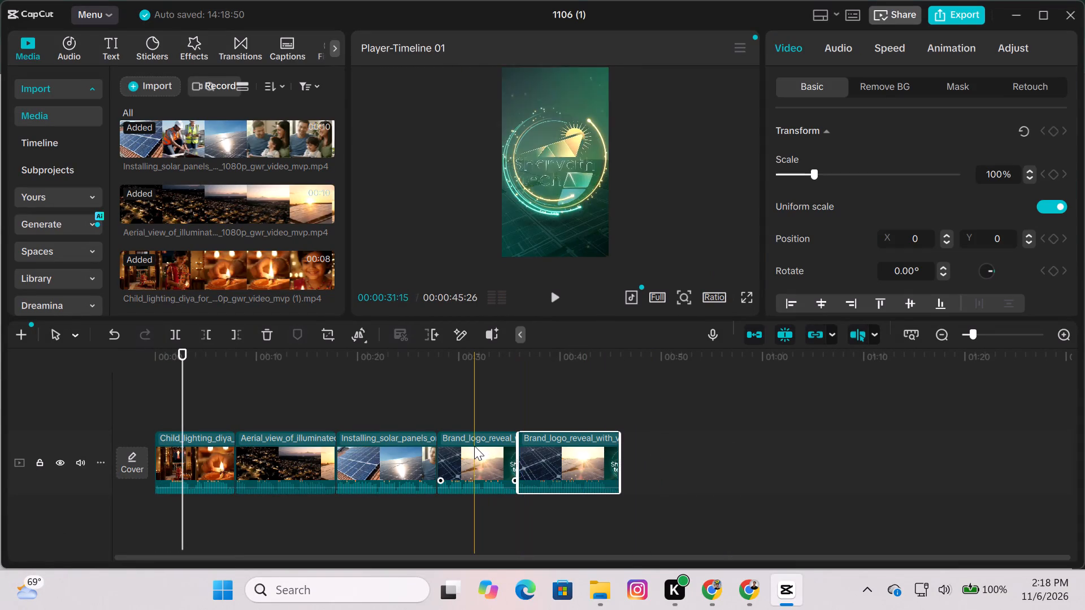
{"action": "left_click_drag", "start_coordinate": [474, 446], "coordinate": [670, 445]}
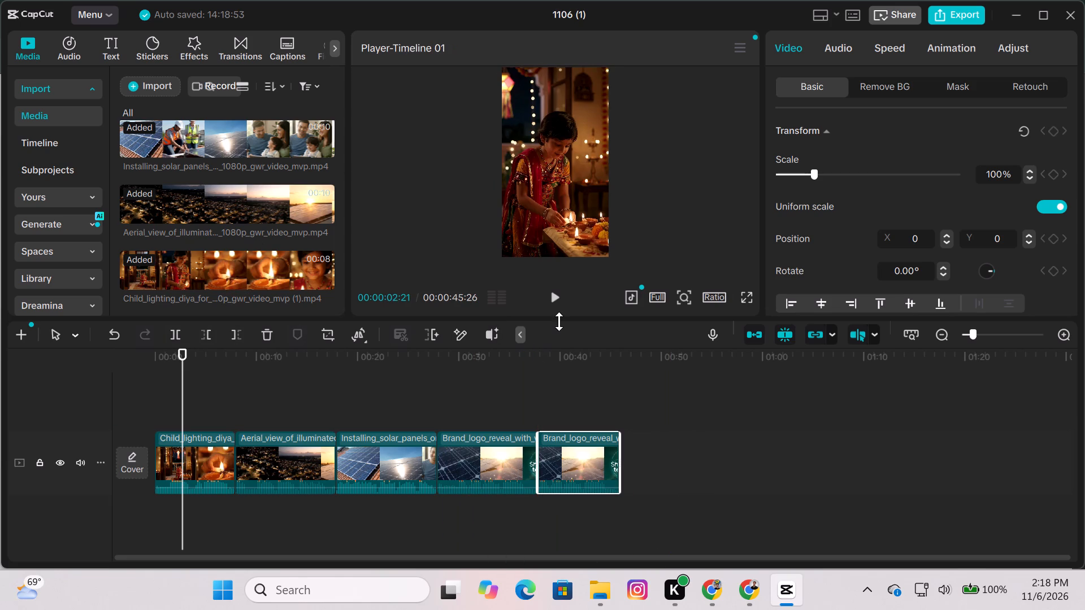
Play the rearranged timeline from about 2 seconds to review the clip sequence.
{"action": "left_click", "coordinate": [555, 299]}
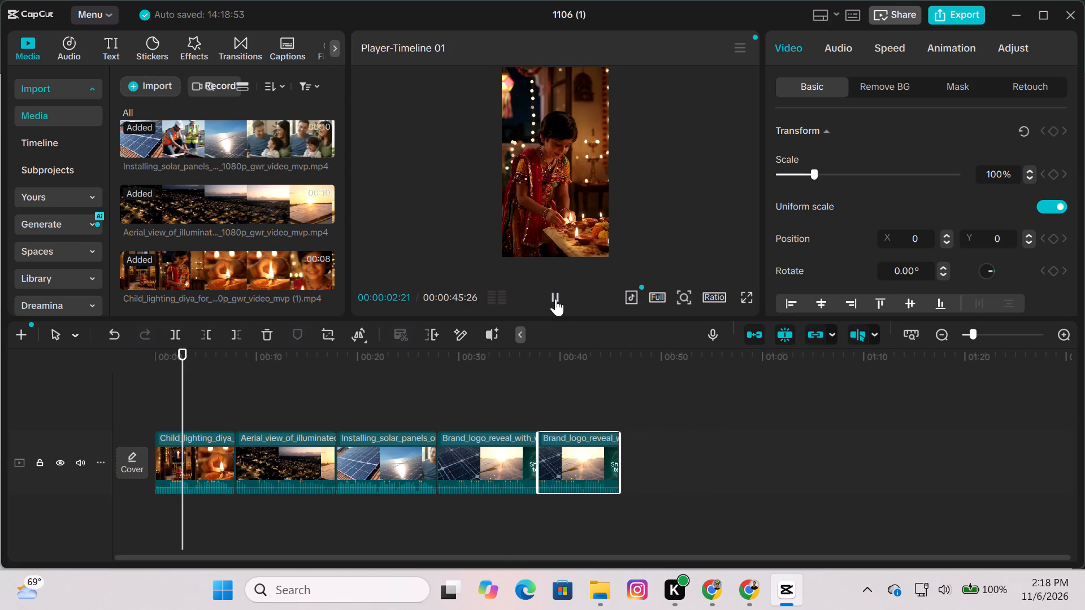
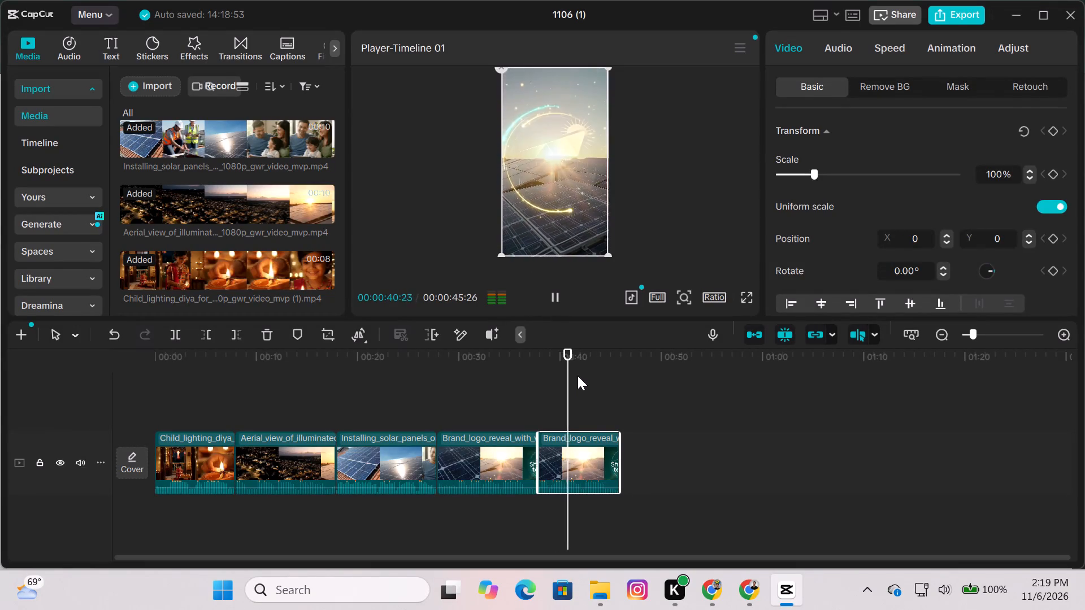
Review the logo reveal ending, play from the solar panel installation clip at about 19 seconds, and replay the timeline from the start.
{"action": "left_click_drag", "start_coordinate": [578, 376], "coordinate": [558, 380]}
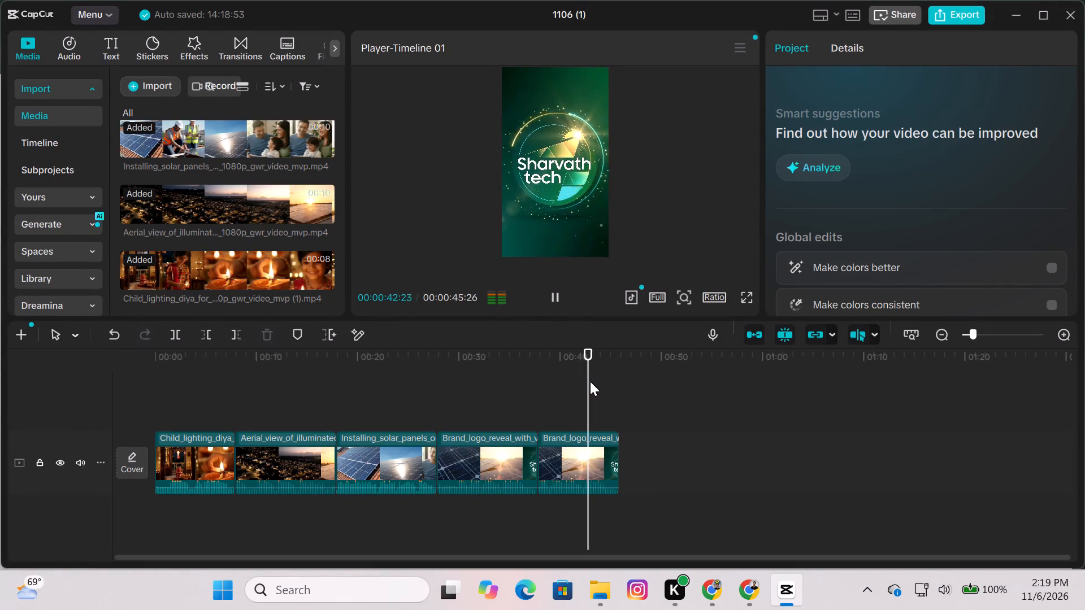
{"action": "left_click_drag", "start_coordinate": [590, 381], "coordinate": [352, 394]}
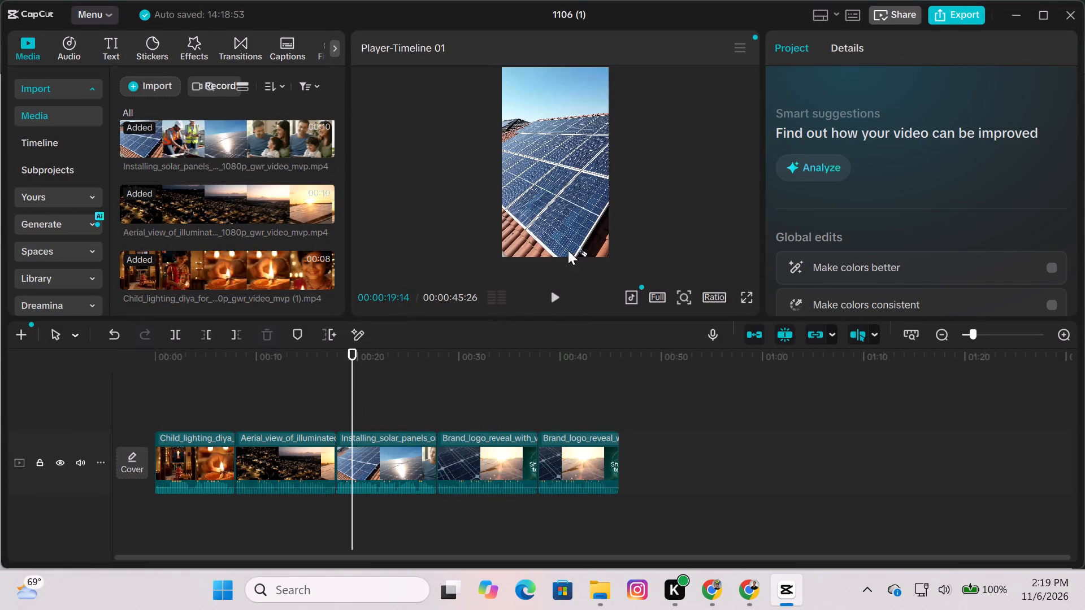
{"action": "left_click", "coordinate": [557, 300]}
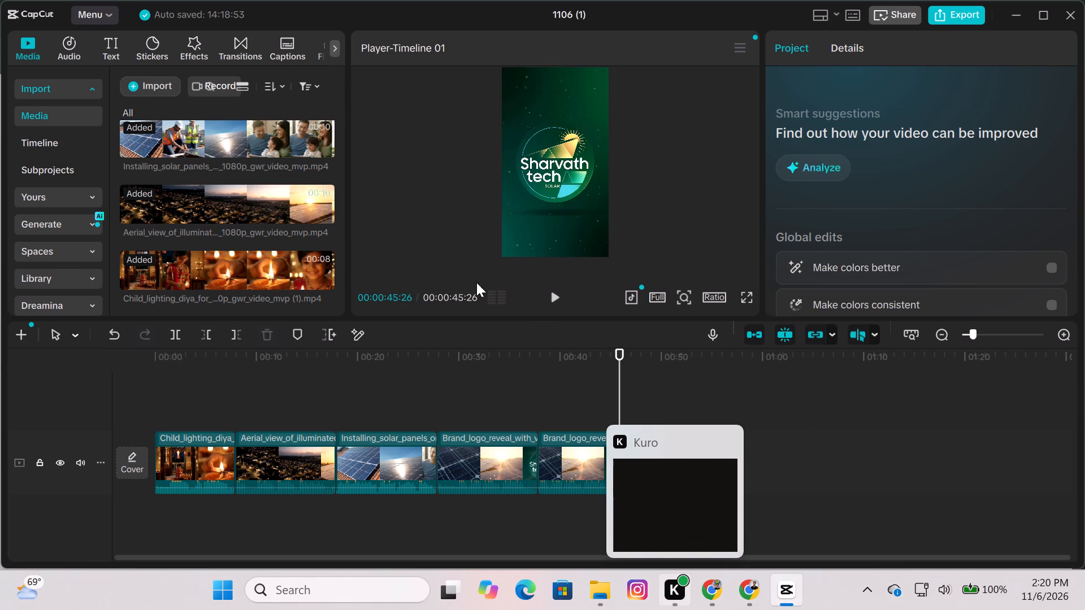
{"action": "left_click", "coordinate": [566, 295]}
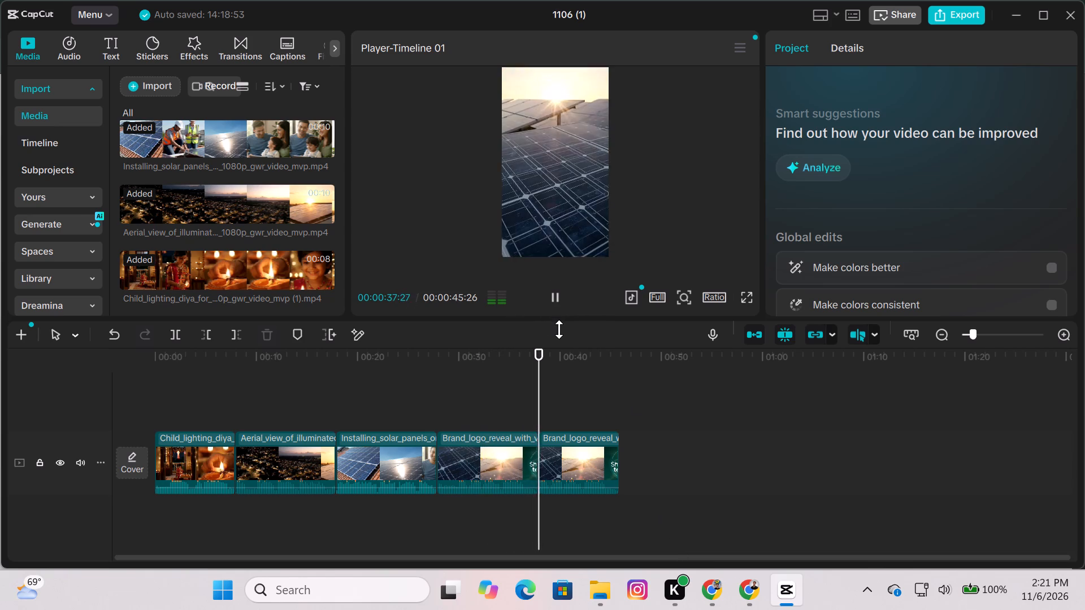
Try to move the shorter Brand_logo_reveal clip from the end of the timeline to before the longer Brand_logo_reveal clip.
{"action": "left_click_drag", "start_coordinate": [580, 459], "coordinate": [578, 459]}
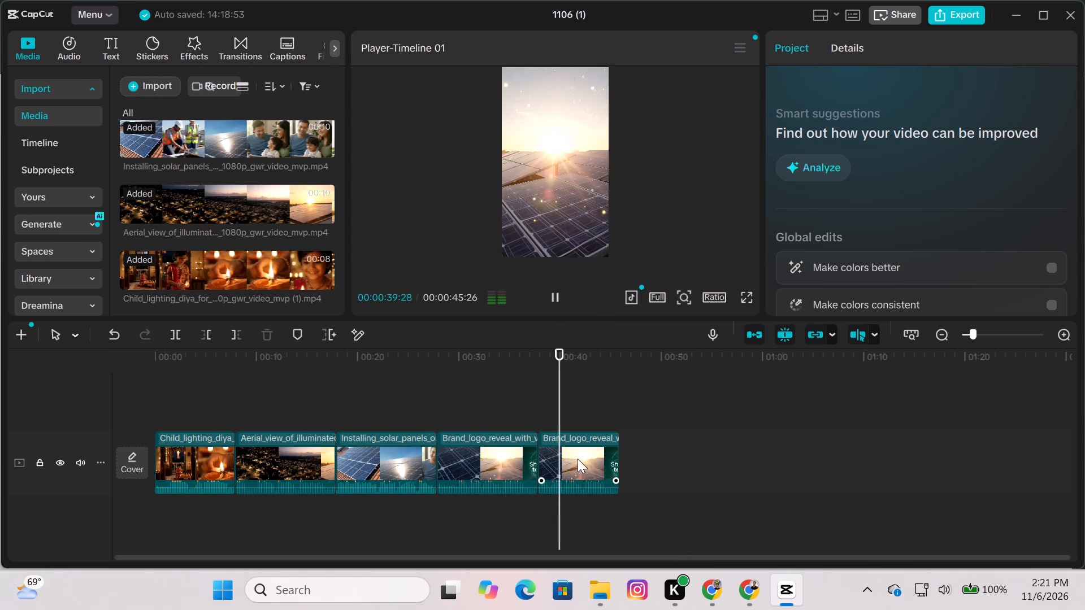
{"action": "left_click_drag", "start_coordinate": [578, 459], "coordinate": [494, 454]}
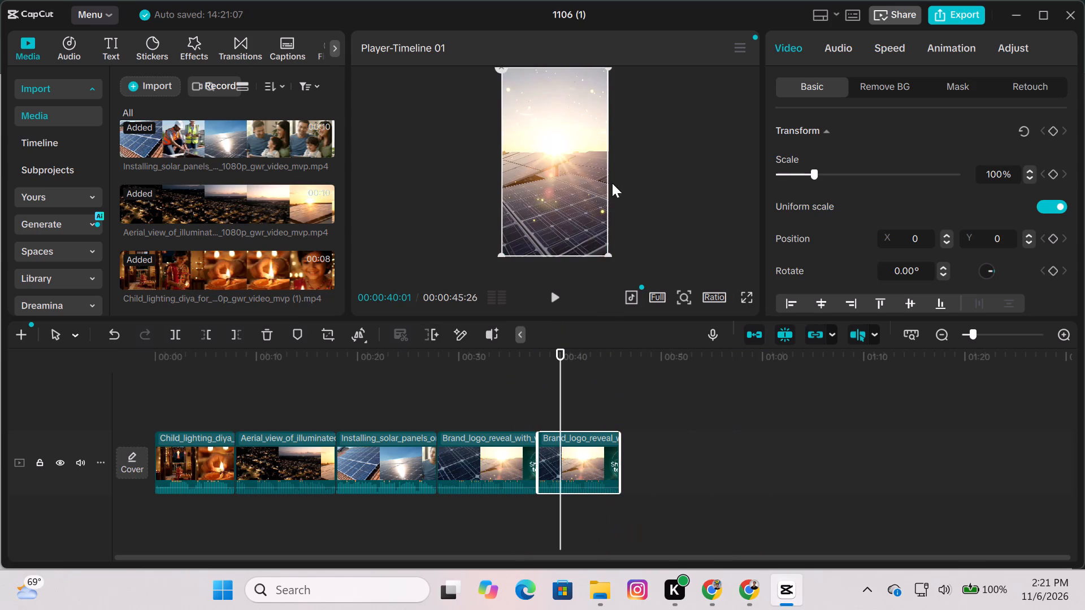
Play the final Brand_logo_reveal clip from about 40 seconds to its end, and replay the timeline from the beginning.
{"action": "left_click", "coordinate": [555, 286]}
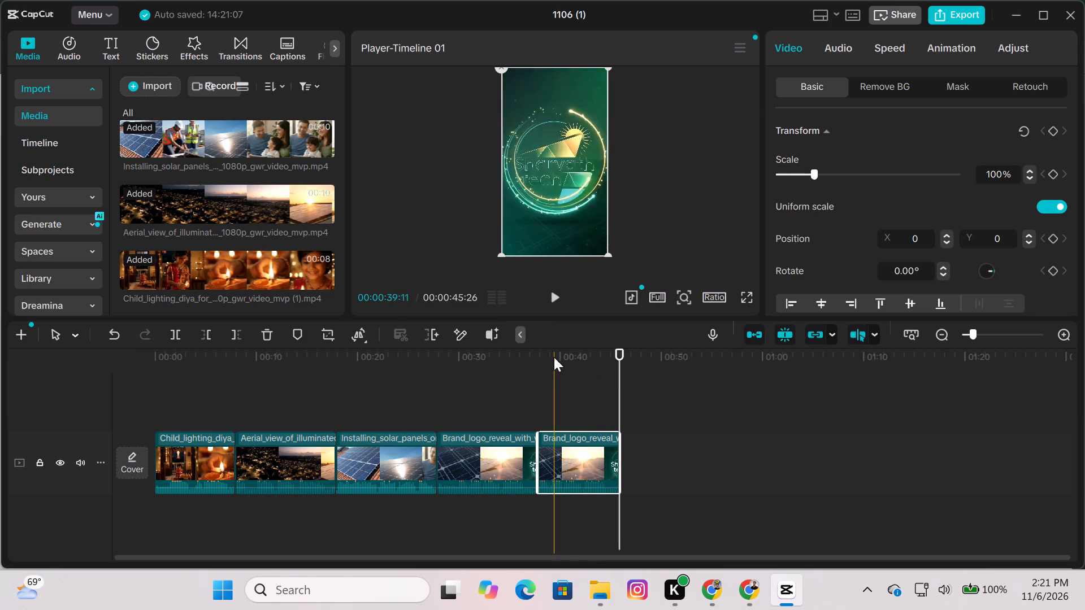
{"action": "left_click", "coordinate": [555, 299]}
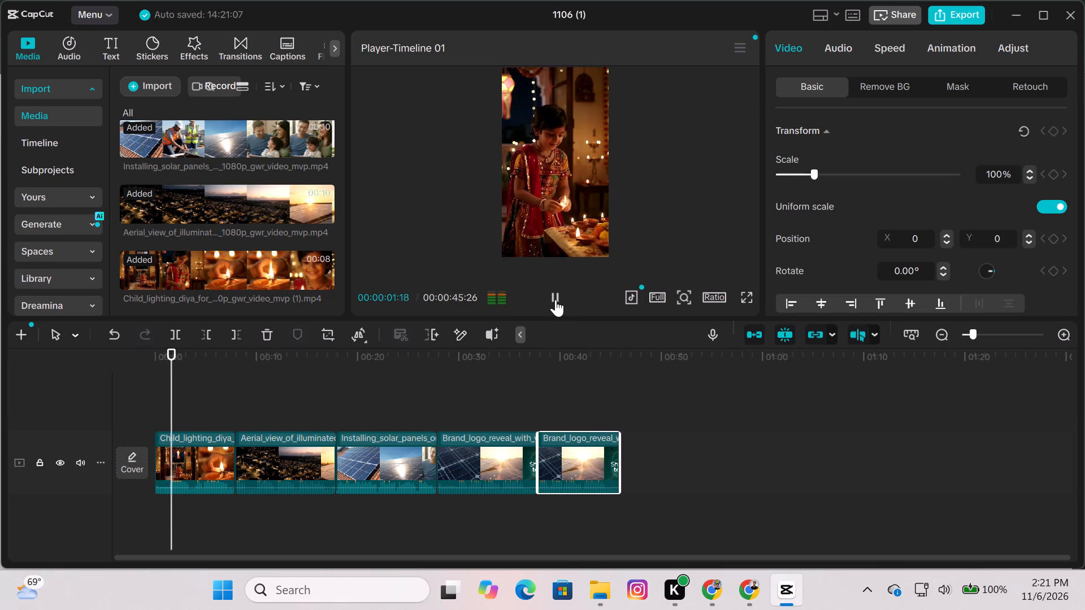
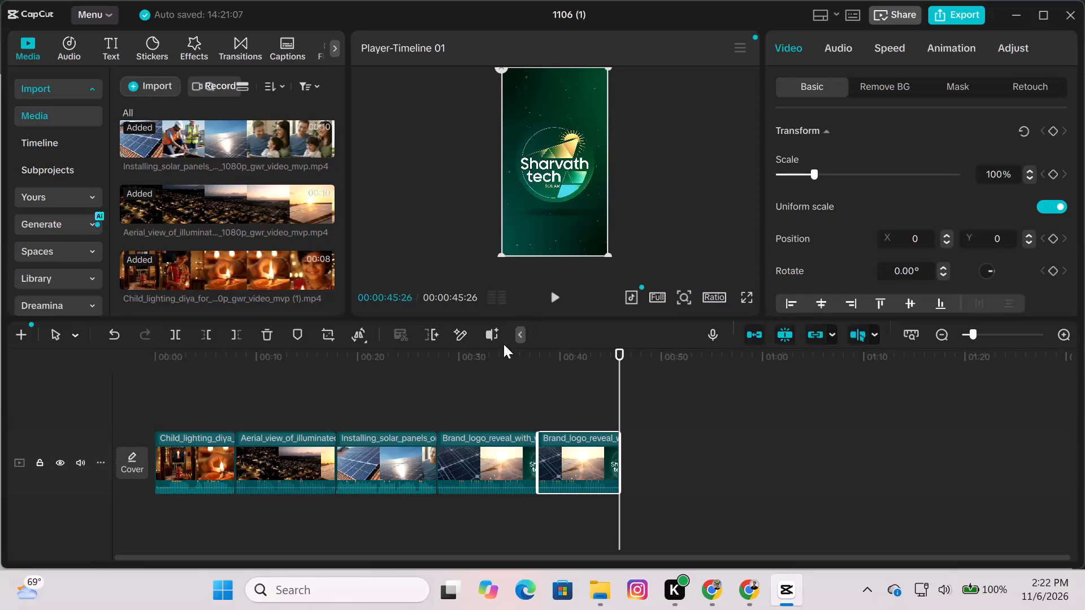
Replay the full timeline from the beginning, starting with the child lighting diya clip.
{"action": "left_click", "coordinate": [552, 292]}
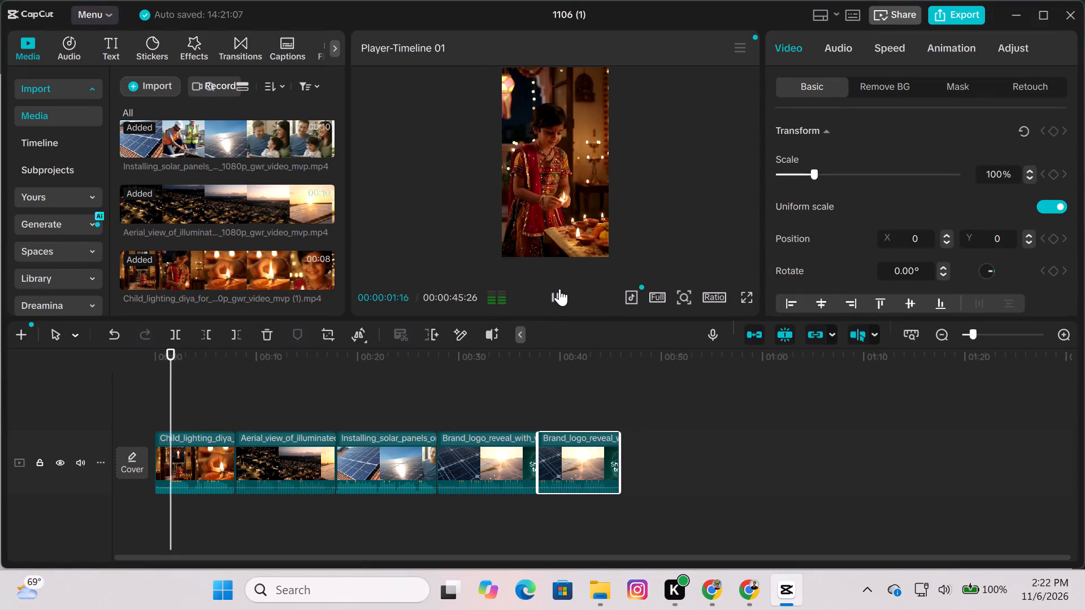
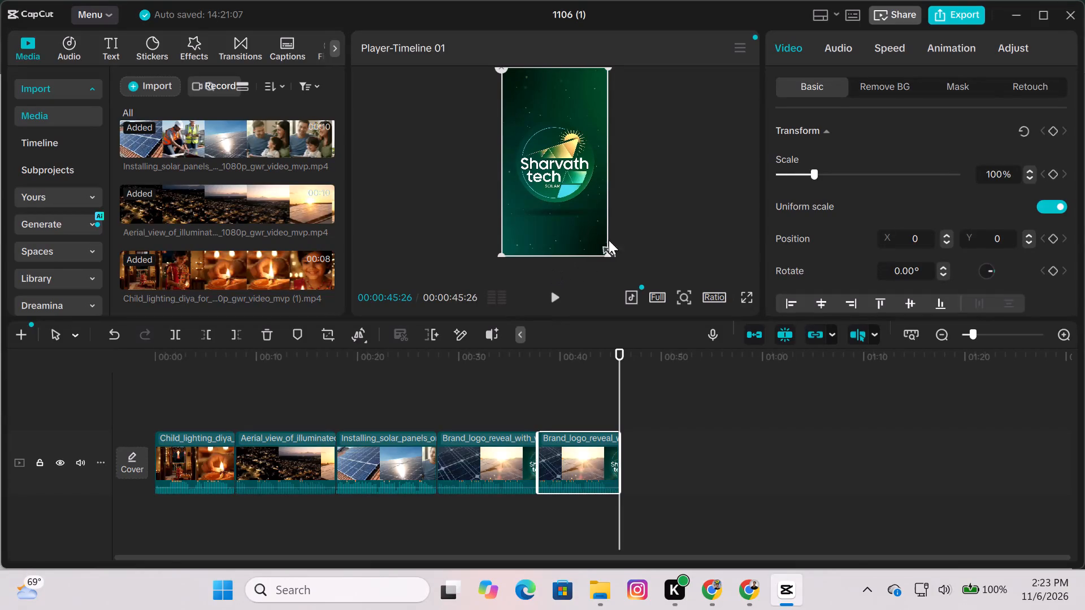
Play the assembled timeline again from the start to review the clip sequence.
{"action": "left_click", "coordinate": [556, 303]}
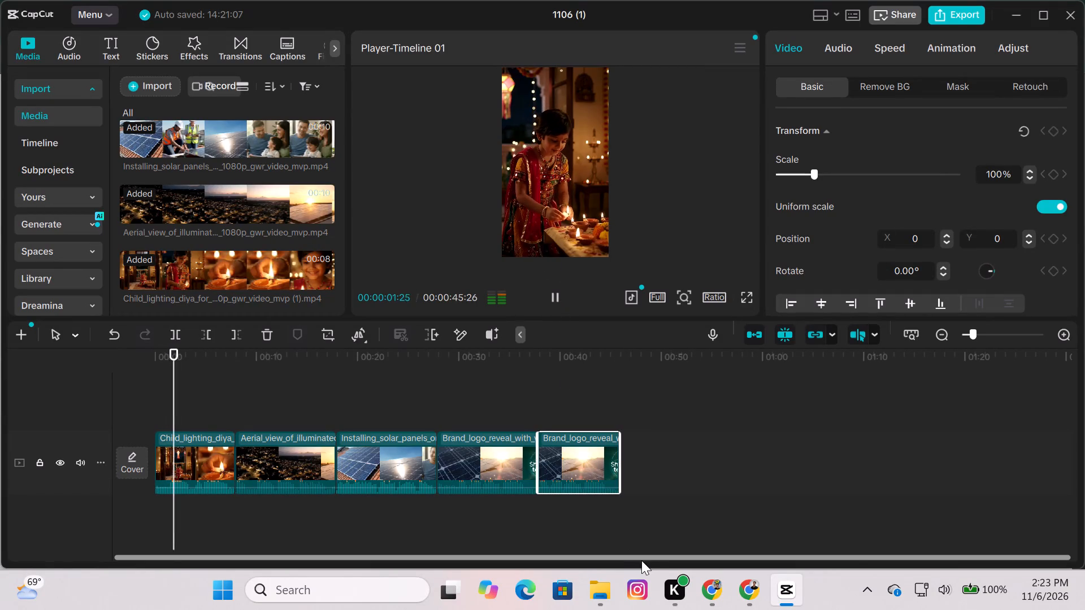
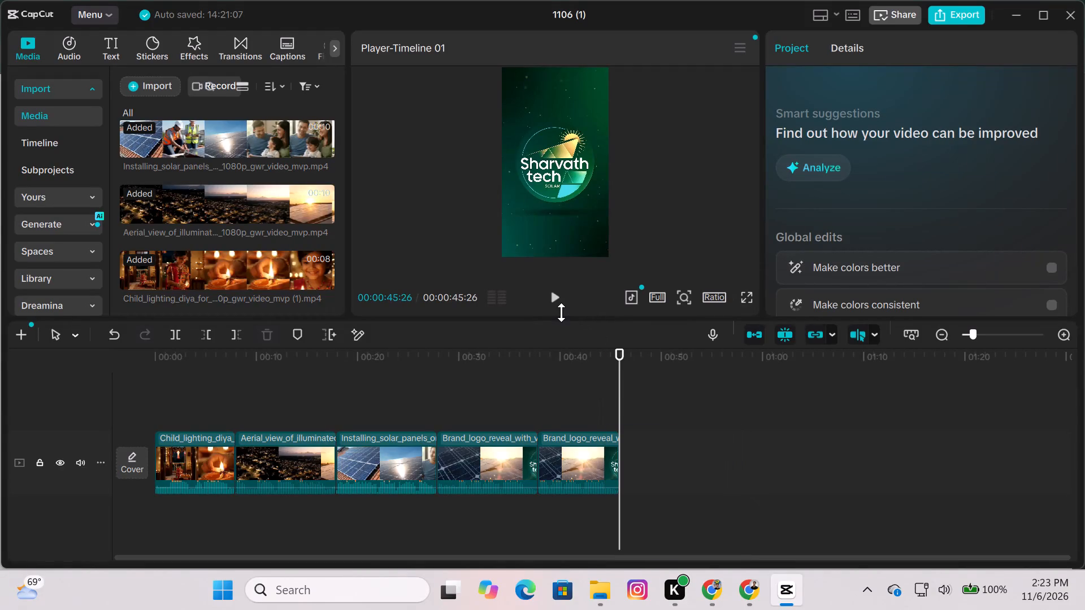
Replay the assembled timeline from the beginning to review the full promo sequence.
{"action": "left_click", "coordinate": [558, 300]}
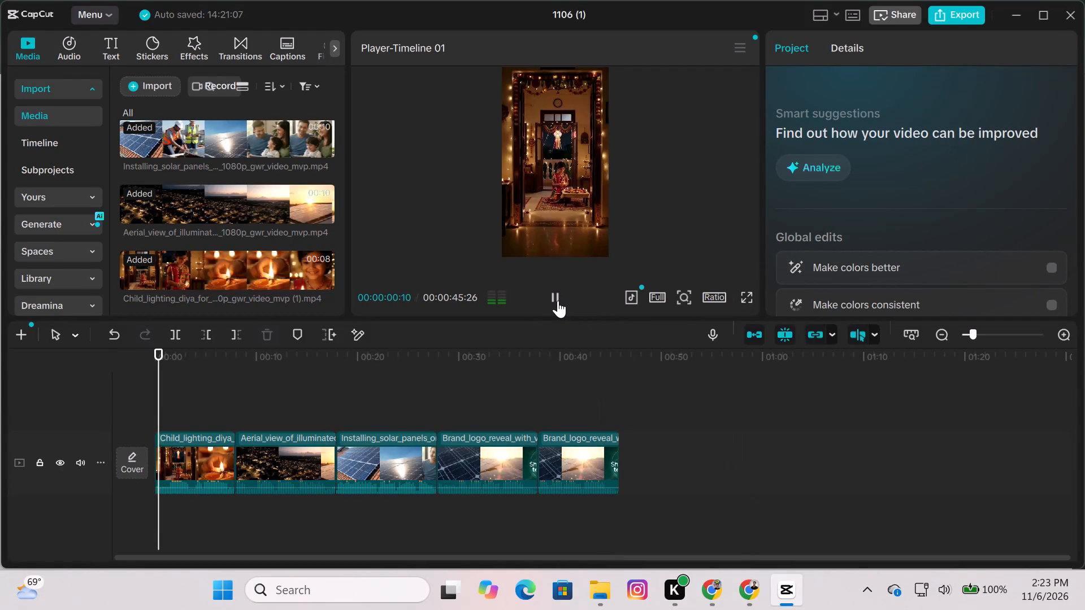
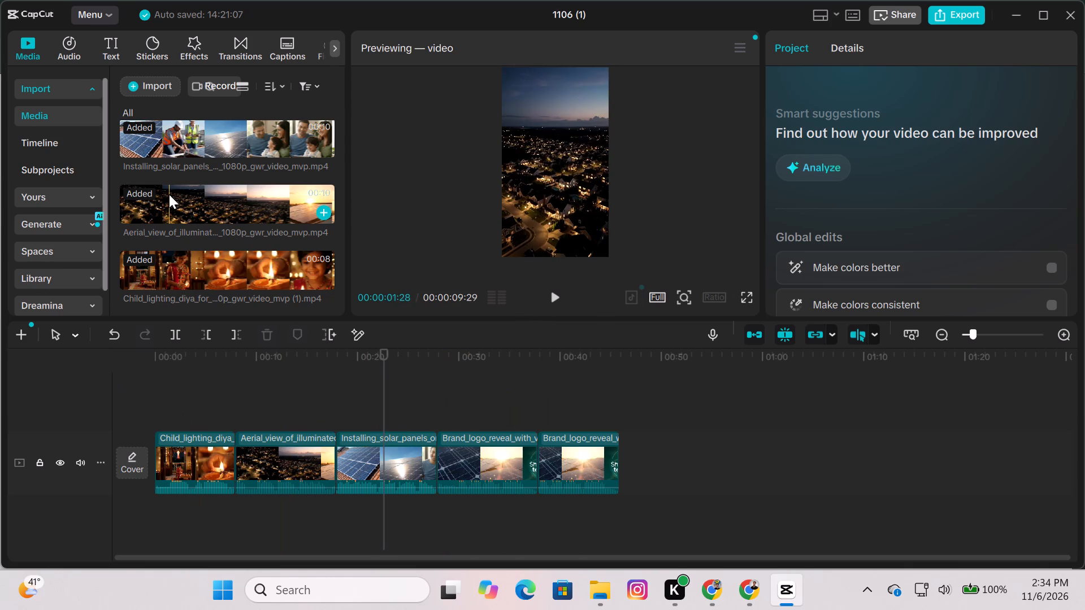
Look through the imported logo reveal, solar installation, aerial and diya clips in the project media.
{"action": "scroll", "coordinate": [169, 194], "scroll_direction": "down", "scroll_amount": 3}
{"action": "scroll", "coordinate": [170, 203], "scroll_direction": "down", "scroll_amount": 1, "text": "ctrl"}
{"action": "scroll", "coordinate": [170, 203], "scroll_direction": "up", "scroll_amount": 1}
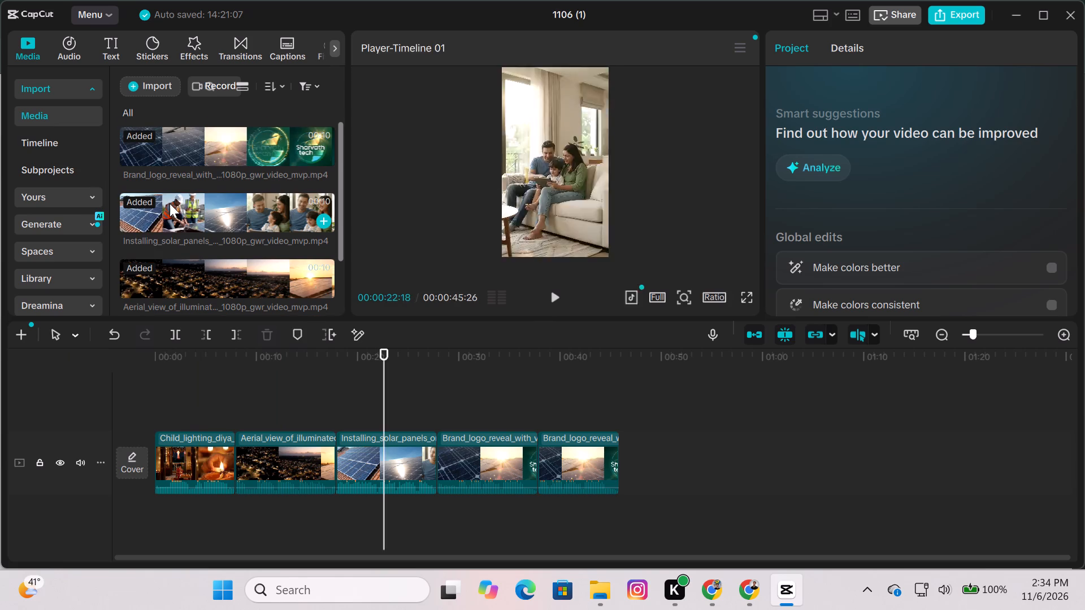
{"action": "scroll", "coordinate": [170, 203], "scroll_direction": "up", "scroll_amount": 3}
{"action": "scroll", "coordinate": [170, 203], "scroll_direction": "down", "scroll_amount": 4}
{"action": "scroll", "coordinate": [170, 203], "scroll_direction": "up", "scroll_amount": 2}
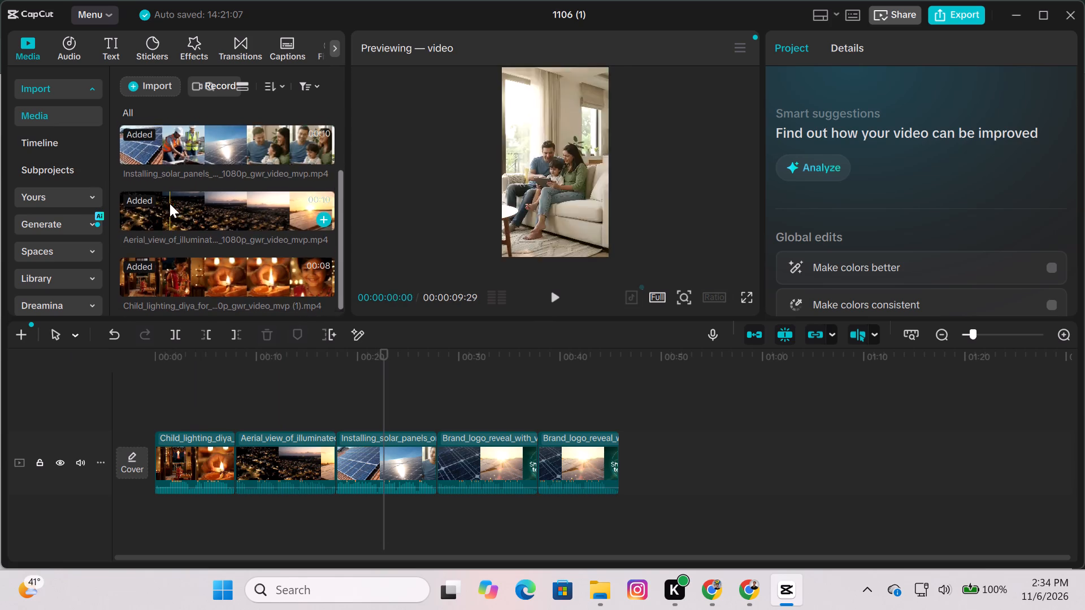
{"action": "scroll", "coordinate": [170, 203], "scroll_direction": "up", "scroll_amount": 10}
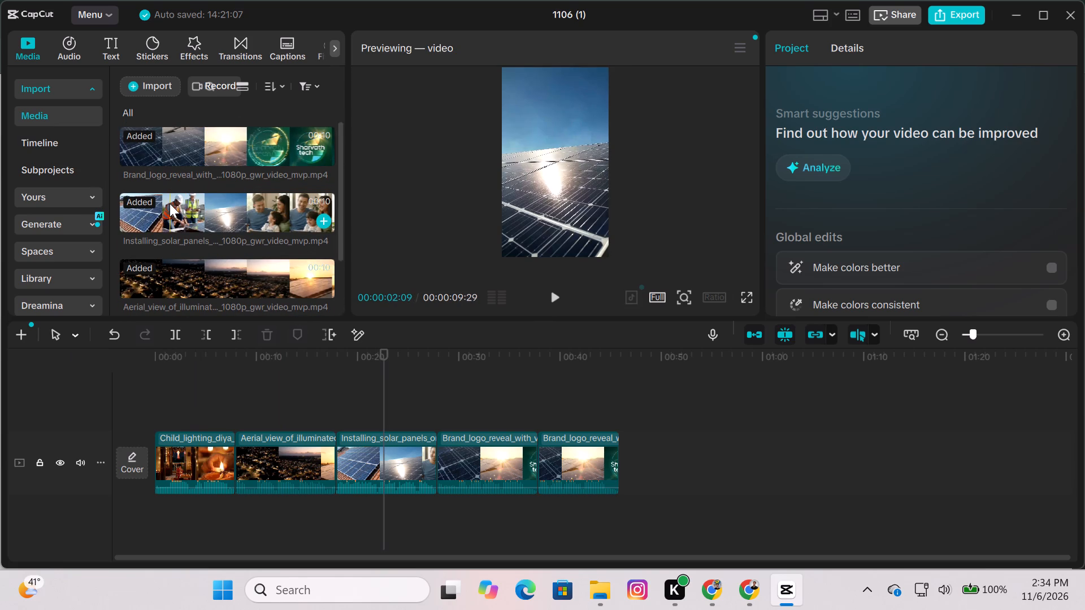
{"action": "scroll", "coordinate": [170, 203], "scroll_direction": "up", "scroll_amount": 2}
{"action": "scroll", "coordinate": [170, 203], "scroll_direction": "down", "scroll_amount": 1}
{"action": "scroll", "coordinate": [170, 203], "scroll_direction": "up", "scroll_amount": 1, "text": "ctrl"}
{"action": "scroll", "coordinate": [170, 203], "scroll_direction": "right", "scroll_amount": 1}
{"action": "scroll", "coordinate": [170, 203], "scroll_direction": "left", "scroll_amount": 1}
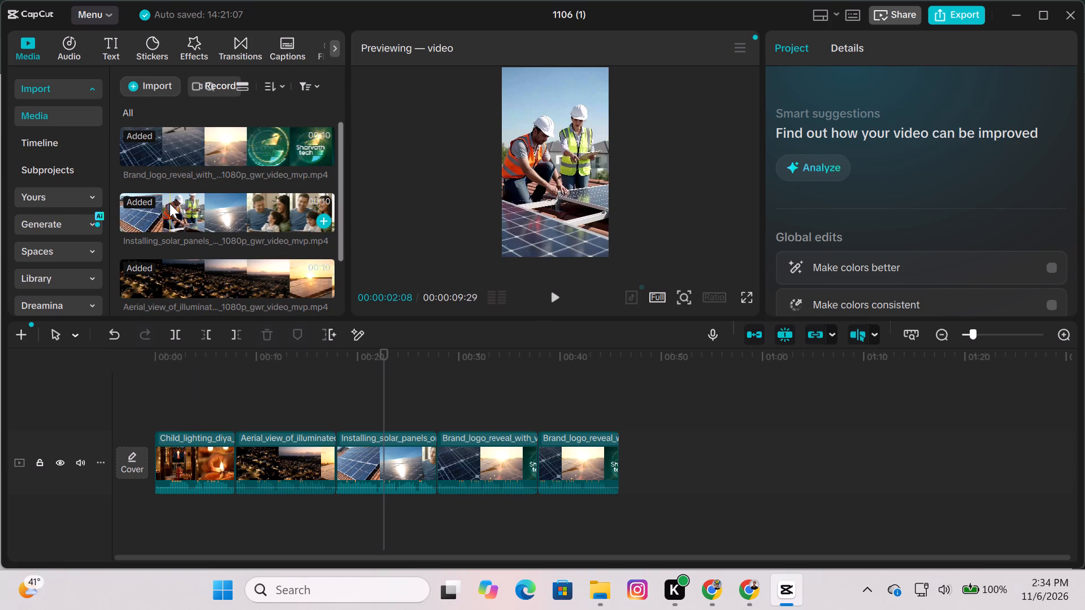
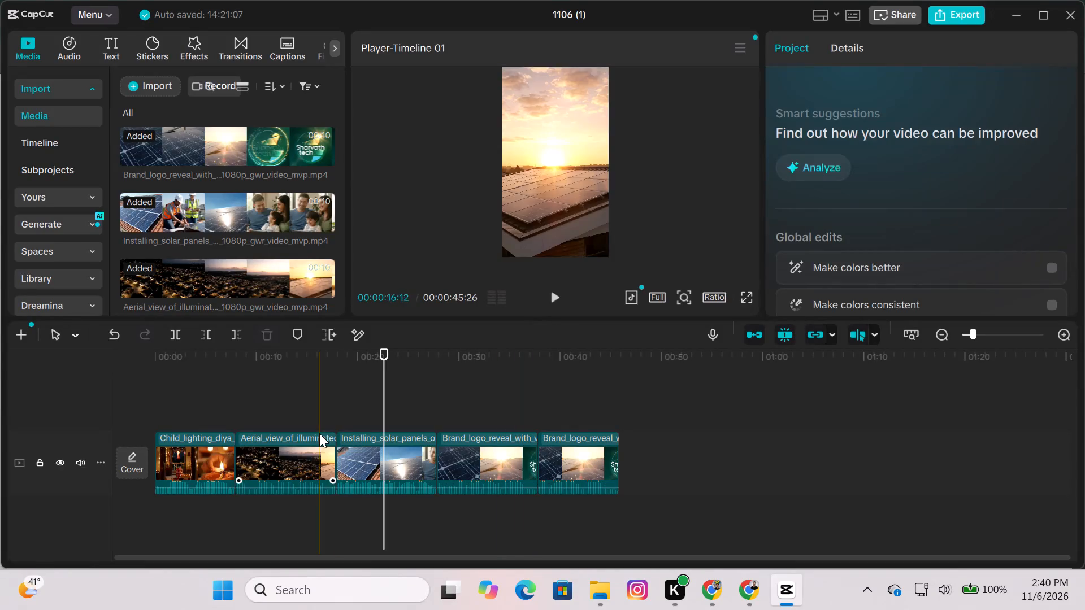
Scrub back to the child lighting diya clip and play the timeline through the aerial view clip to review the sequence.
{"action": "left_click_drag", "start_coordinate": [280, 411], "coordinate": [275, 411]}
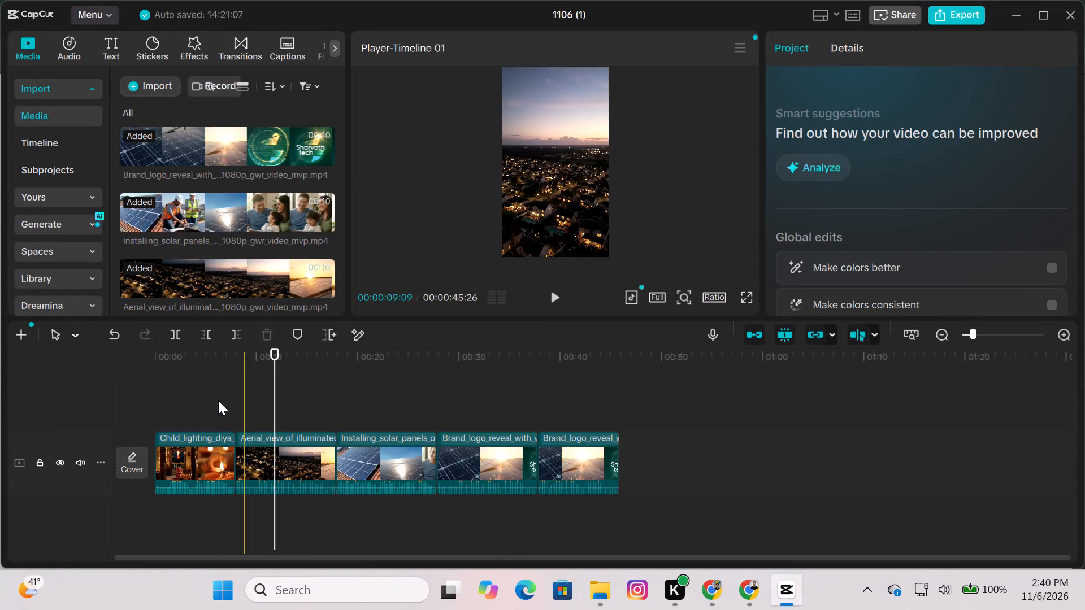
{"action": "left_click_drag", "start_coordinate": [212, 400], "coordinate": [203, 407]}
{"action": "left_click", "coordinate": [186, 399]}
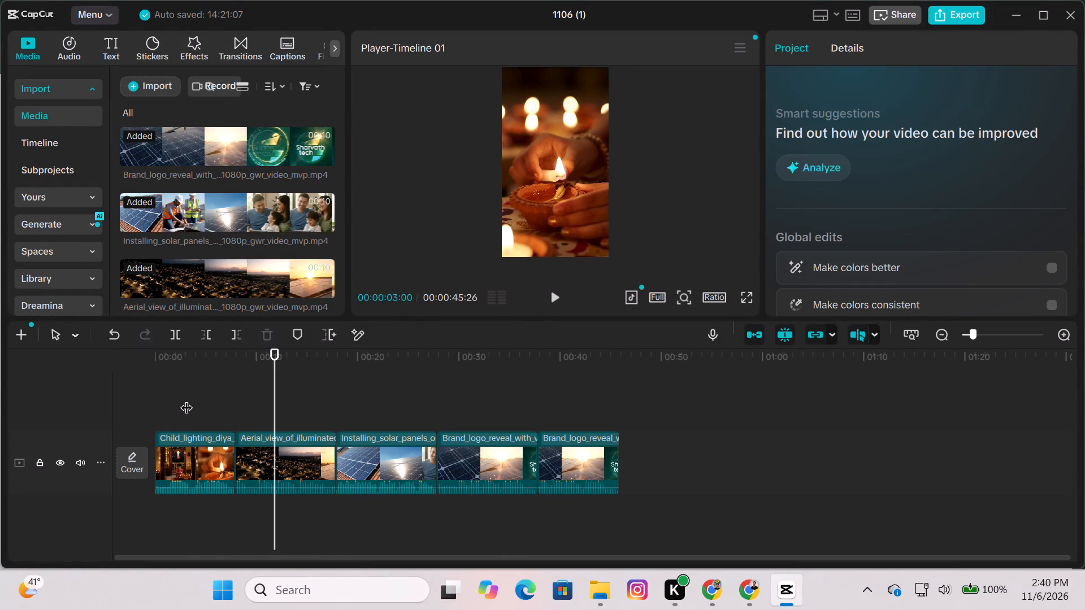
{"action": "left_click_drag", "start_coordinate": [186, 399], "coordinate": [175, 400]}
{"action": "left_click", "coordinate": [554, 305]}
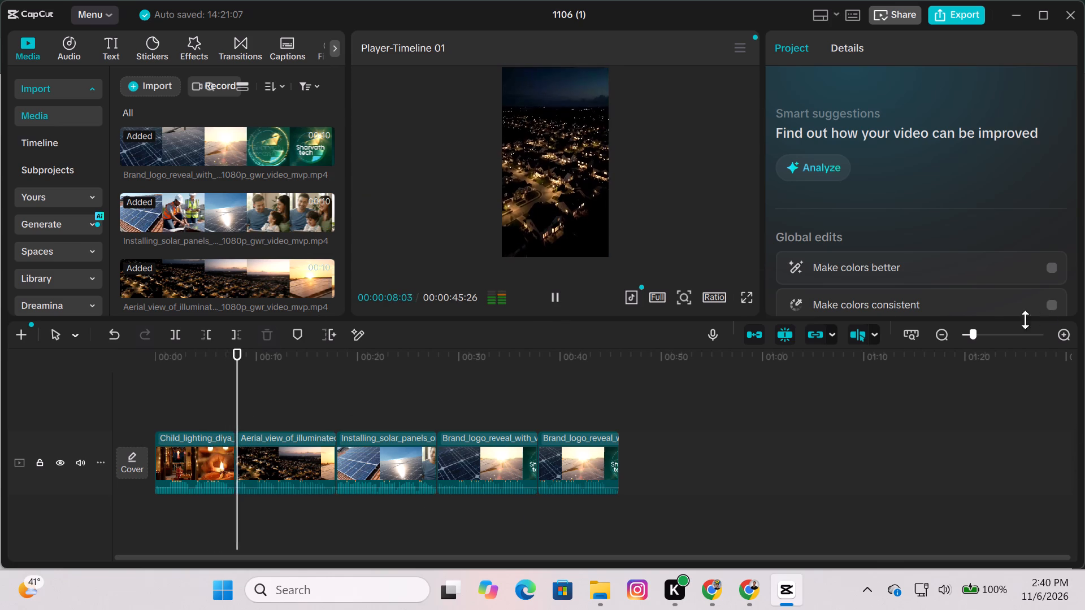
{"action": "left_click", "coordinate": [997, 341]}
{"action": "left_click", "coordinate": [1005, 339]}
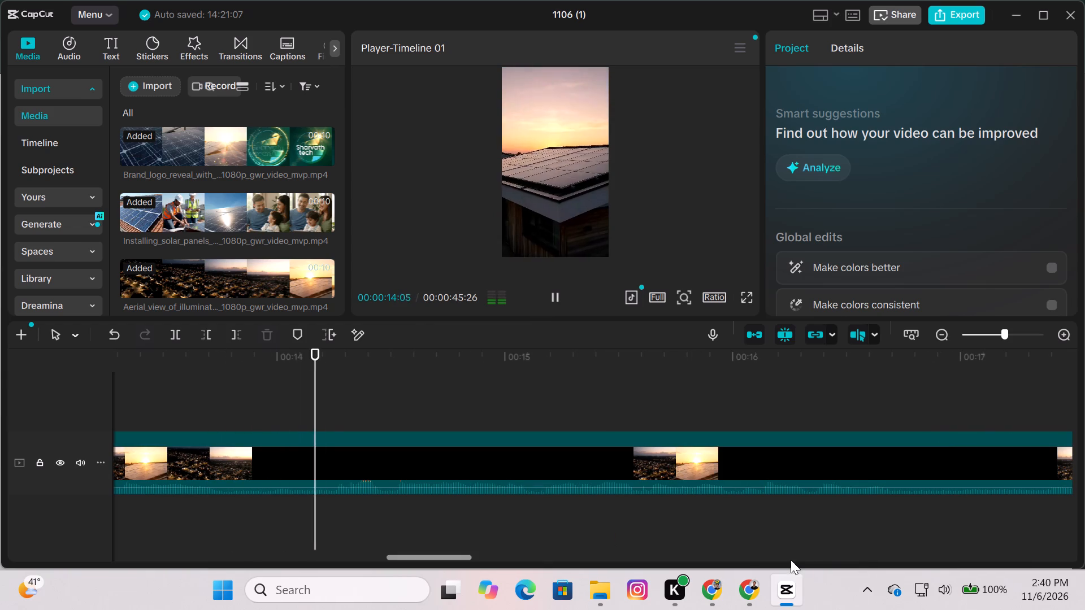
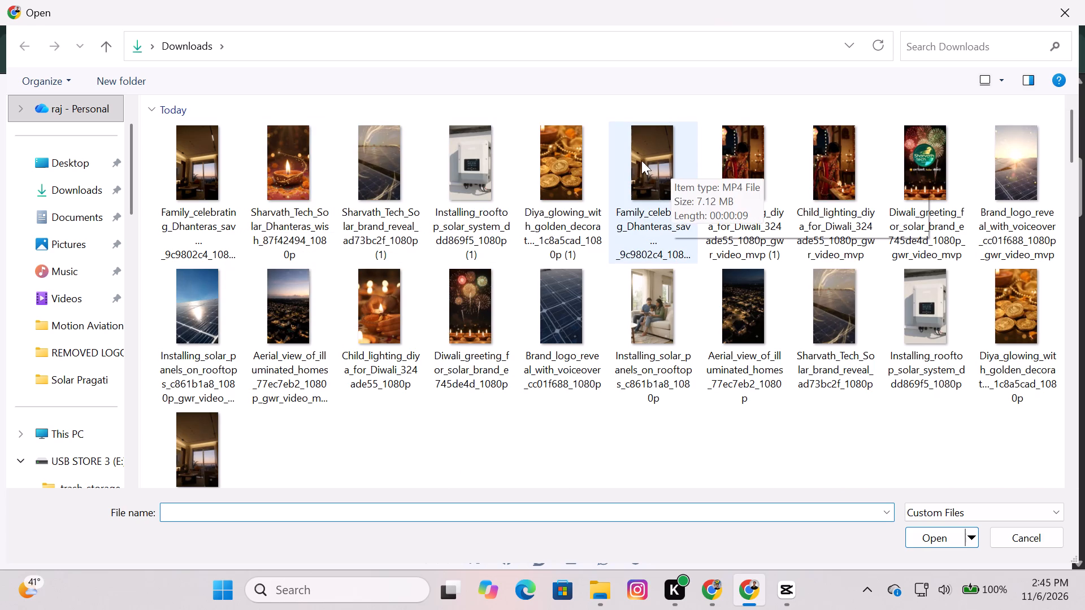
{"action": "double_click", "coordinate": [570, 152]}
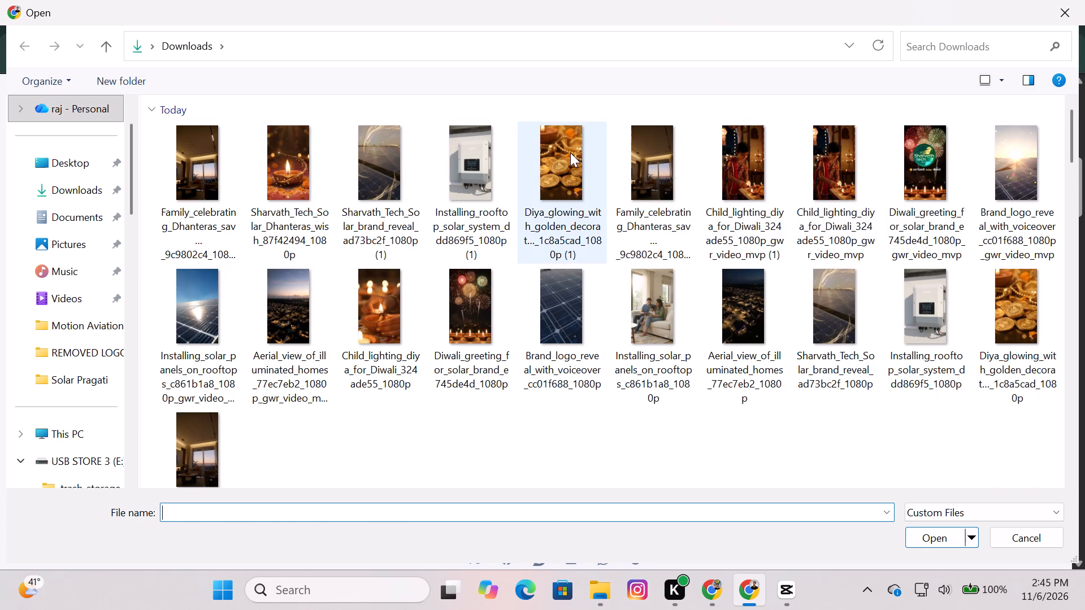
{"action": "left_click", "coordinate": [725, 363]}
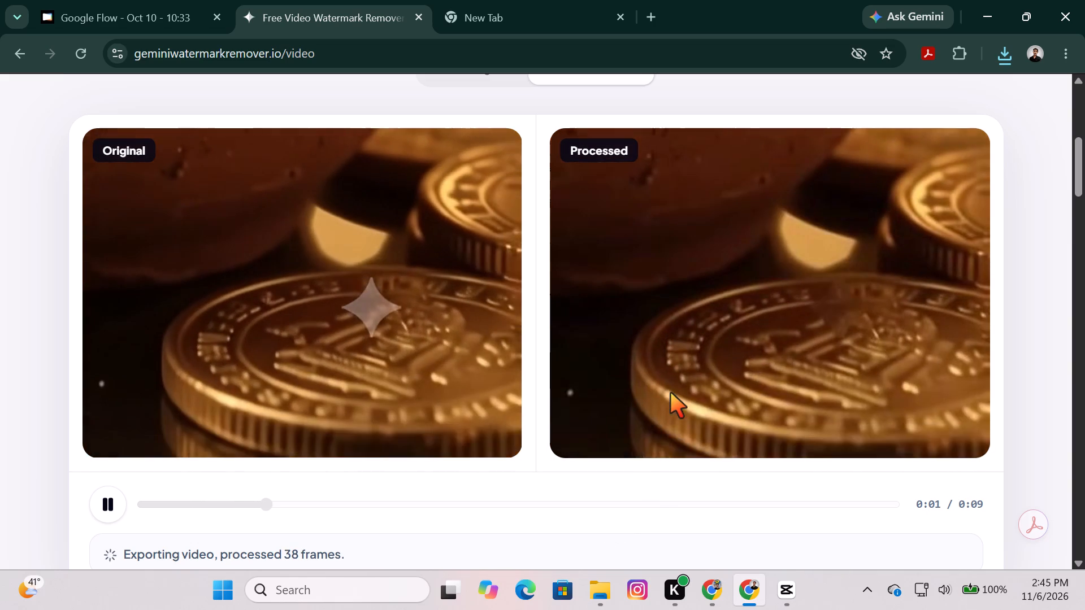
{"action": "scroll", "coordinate": [670, 393], "scroll_direction": "down", "scroll_amount": 1}
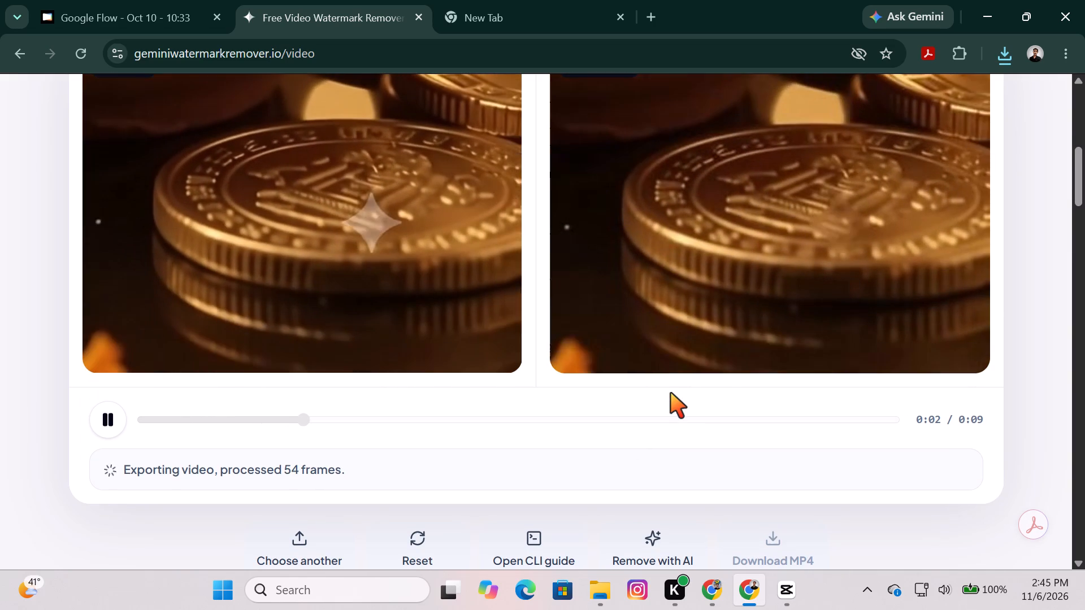
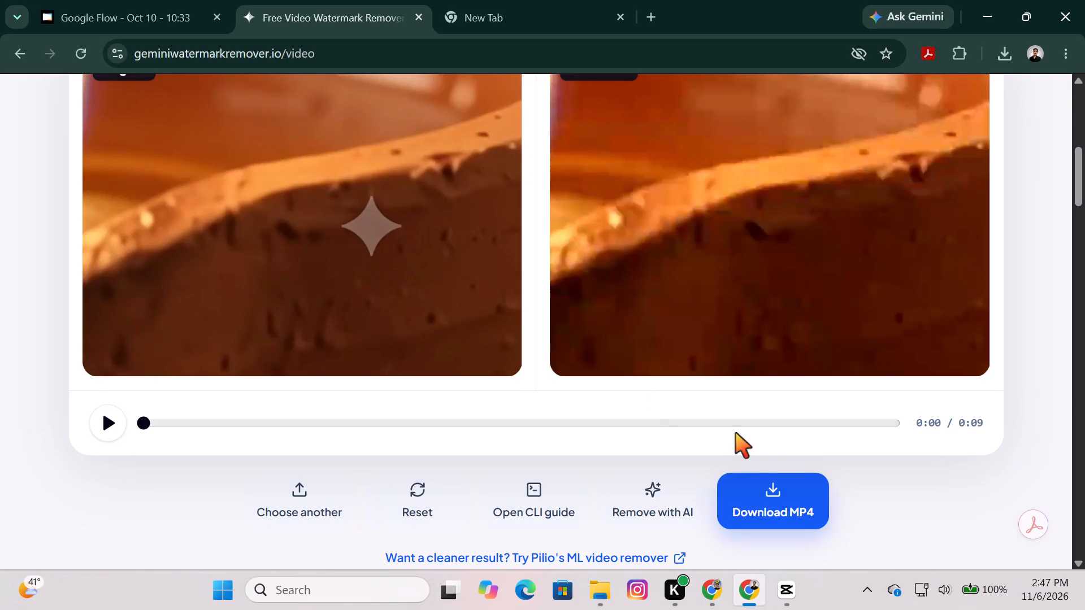
Download the cleaned clip of the diya glowing with golden decorations as an MP4.
{"action": "left_click", "coordinate": [783, 486]}
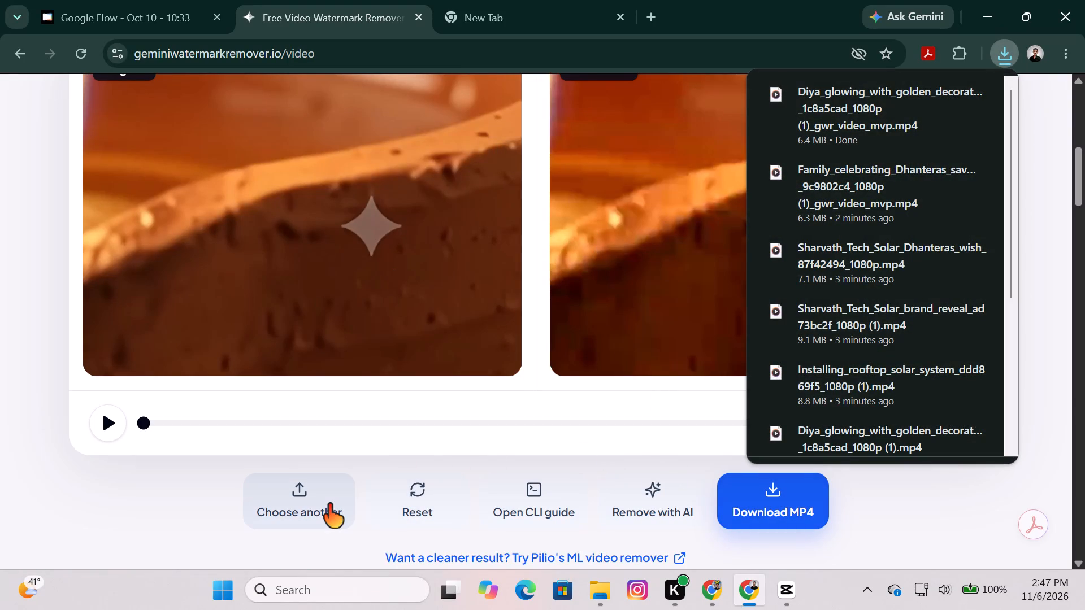
Load the 1080p clip of installing the rooftop solar system, copy (1), into the watermark remover and start the local cleanup.
{"action": "left_click", "coordinate": [257, 504]}
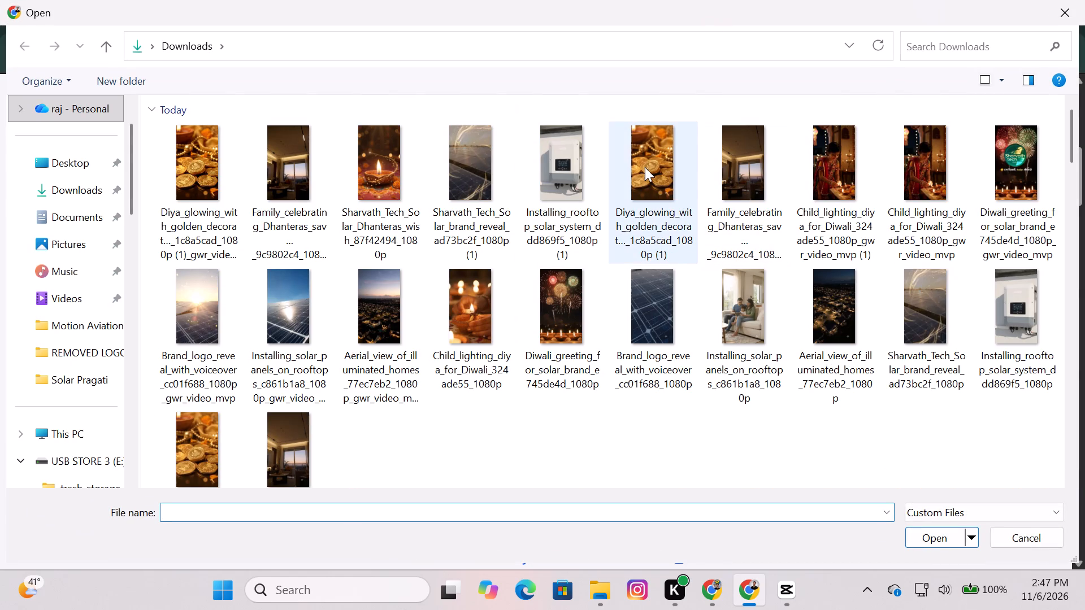
{"action": "double_click", "coordinate": [556, 166]}
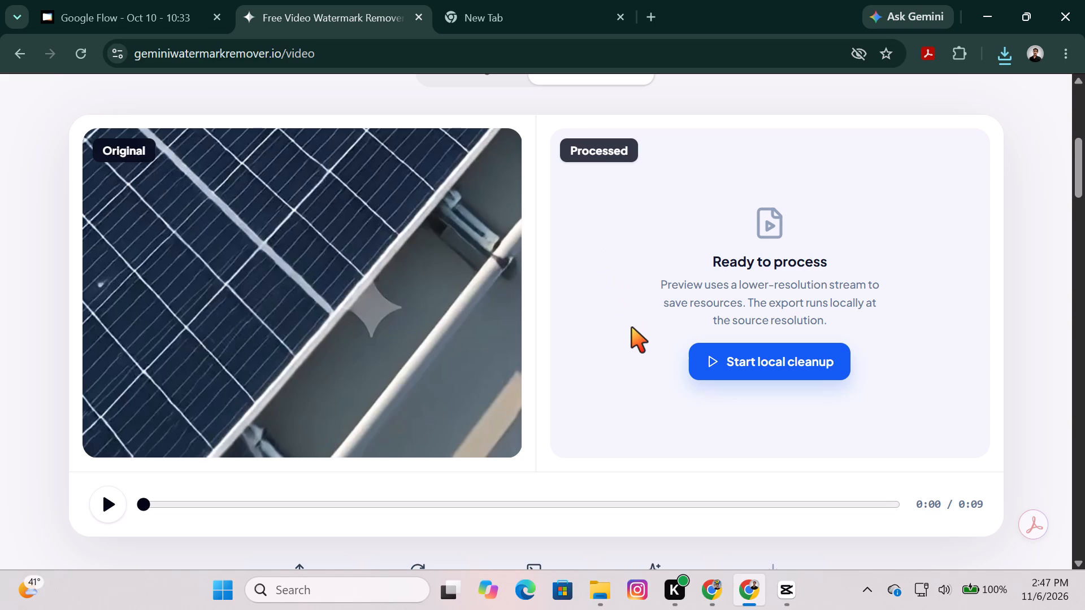
{"action": "left_click", "coordinate": [716, 371]}
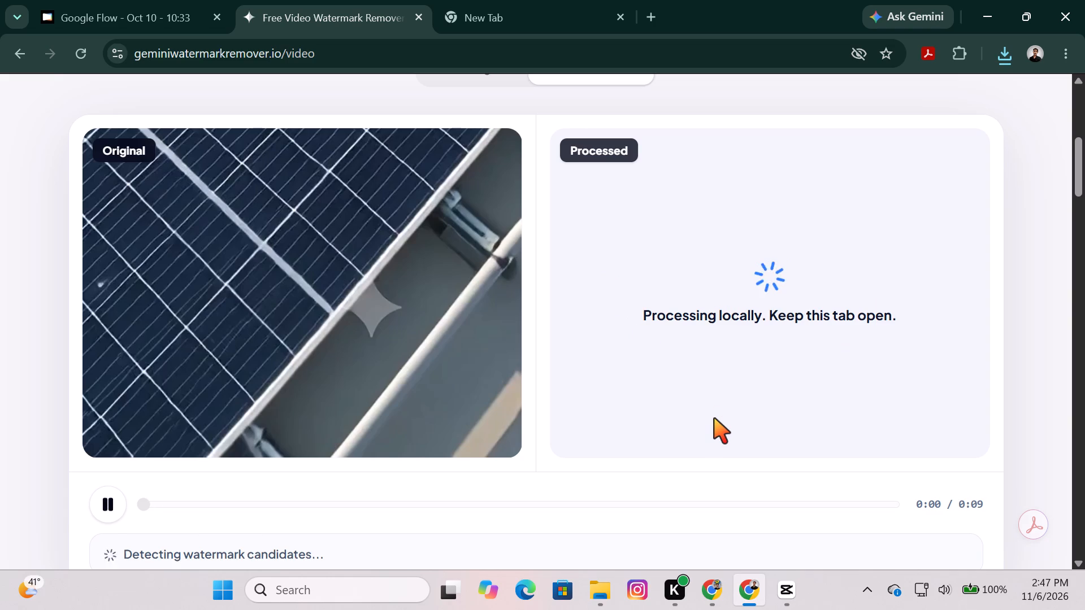
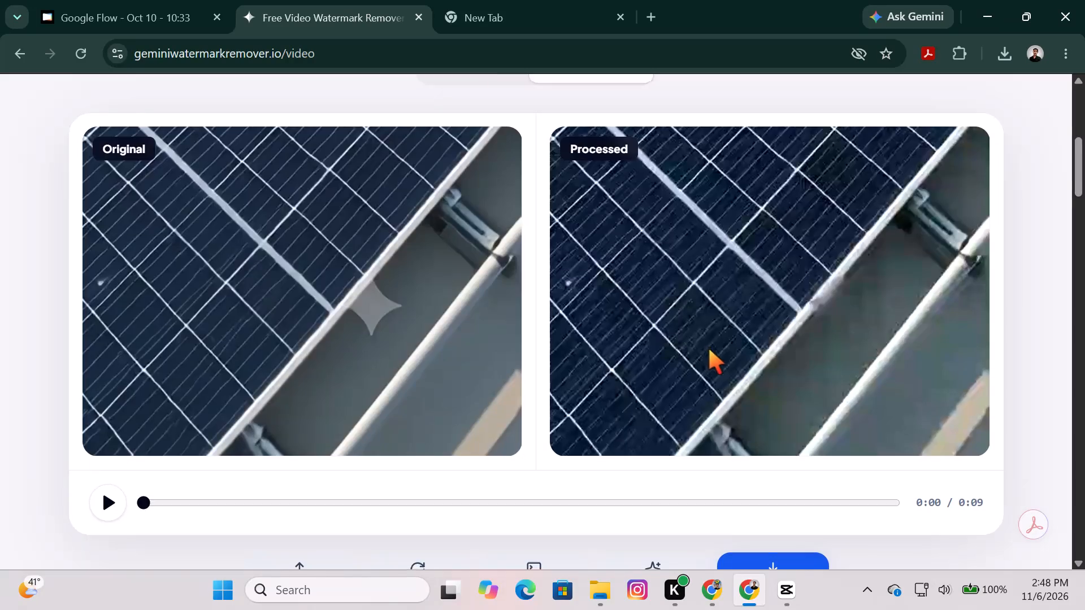
Download the cleaned clip of the rooftop solar system installation as an MP4.
{"action": "scroll", "coordinate": [709, 349], "scroll_direction": "down", "scroll_amount": 1}
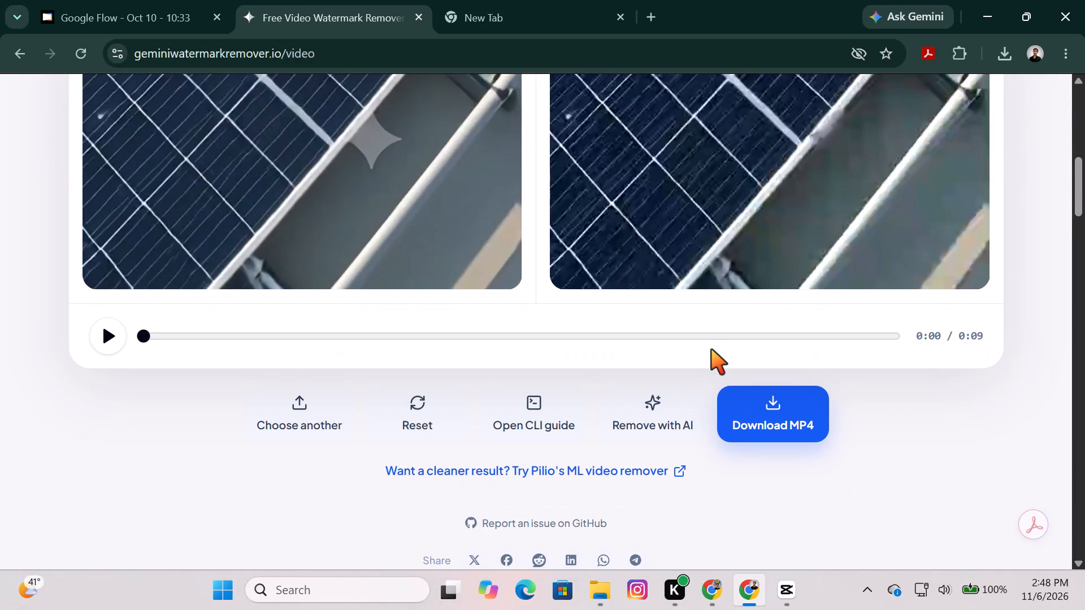
{"action": "left_click", "coordinate": [751, 397]}
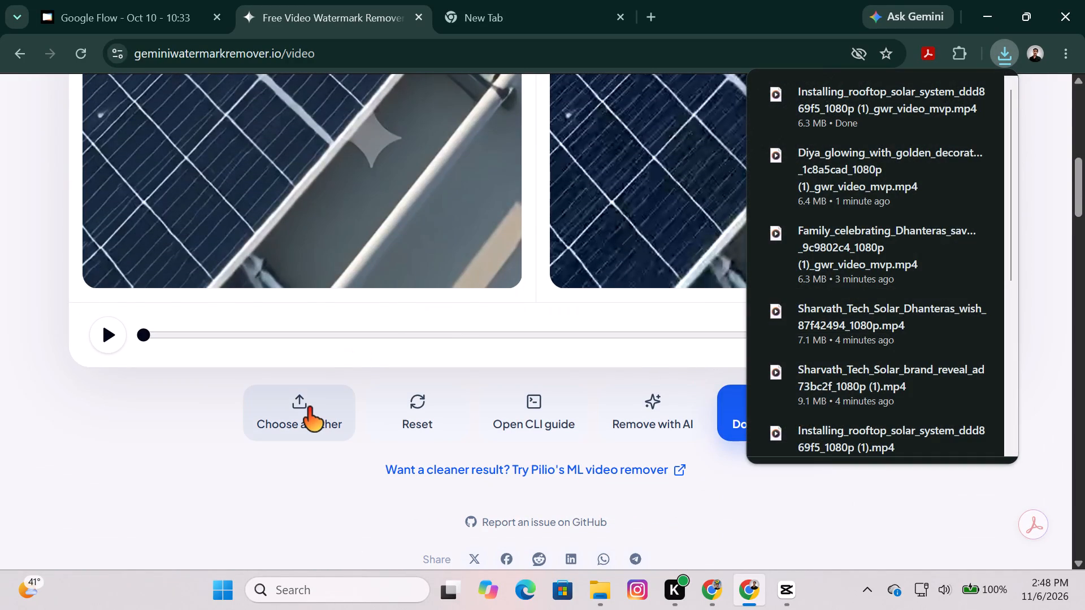
Load the 1080p Sharvath Tech Solar brand reveal clip, copy (1), into the watermark remover and start the local cleanup.
{"action": "left_click", "coordinate": [308, 408]}
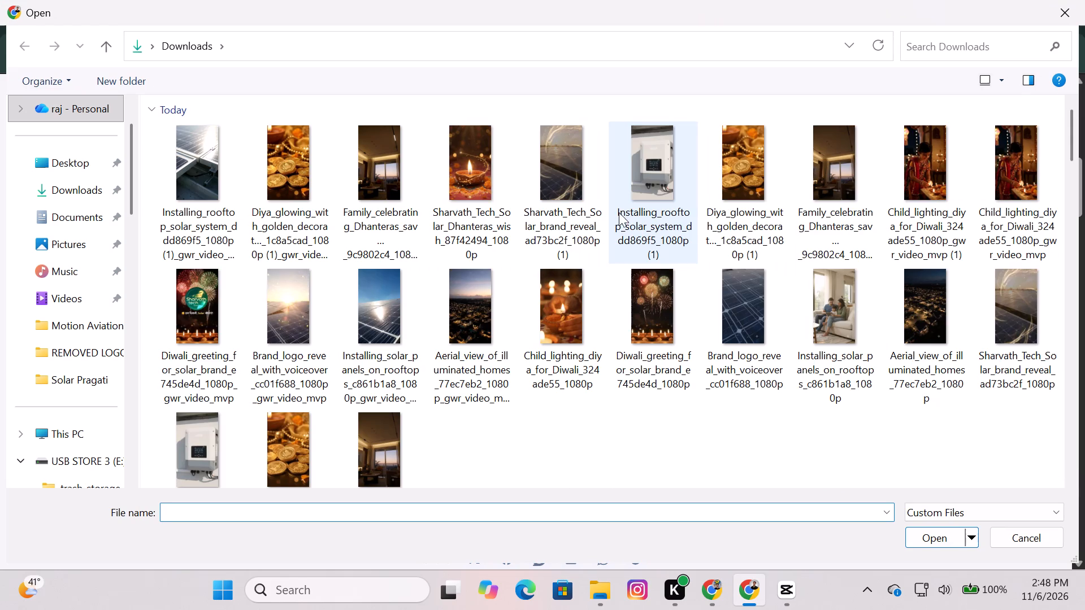
{"action": "double_click", "coordinate": [565, 175]}
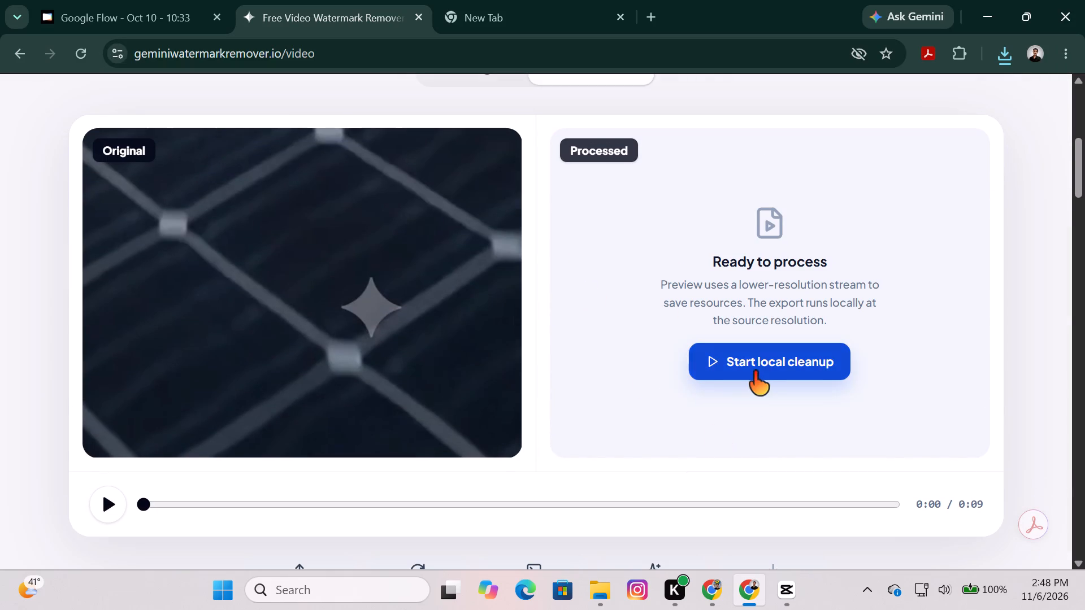
{"action": "left_click", "coordinate": [754, 372]}
{"action": "scroll", "coordinate": [650, 436], "scroll_direction": "down", "scroll_amount": 1}
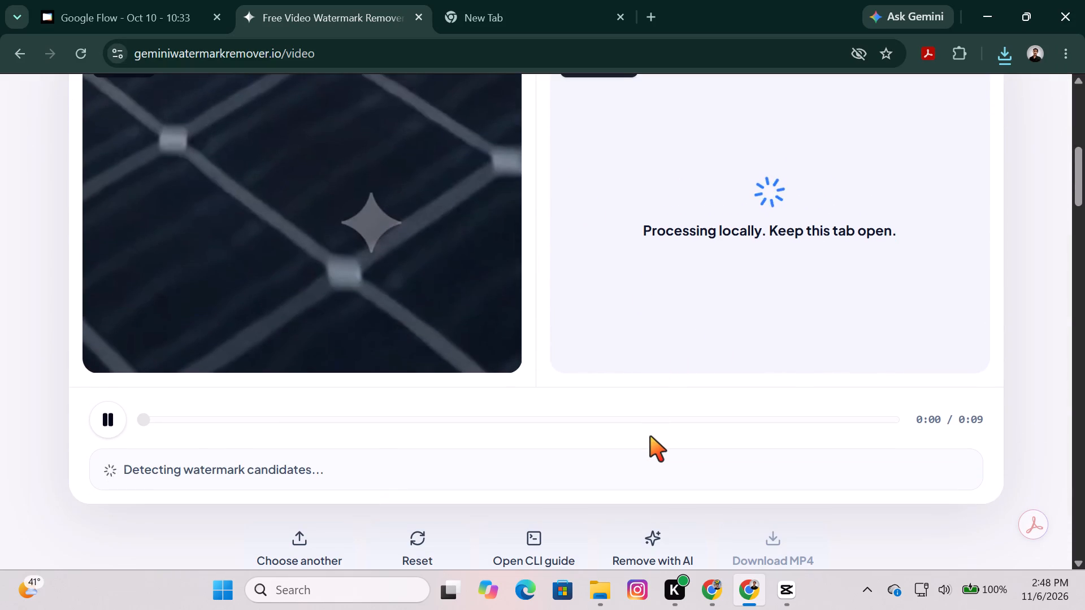
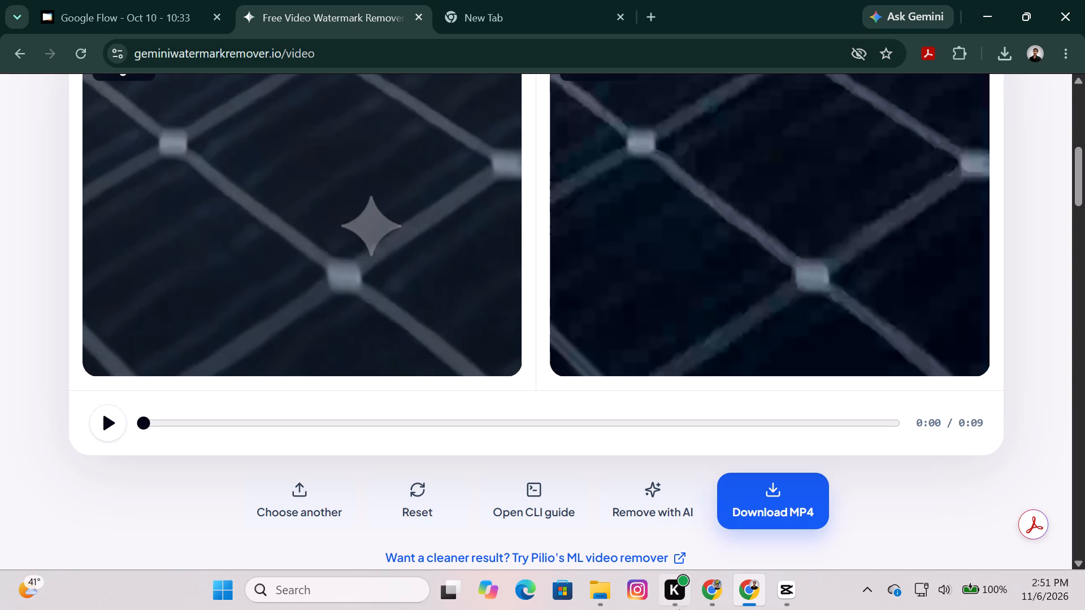
Download the cleaned Sharvath Tech Solar brand reveal clip as an MP4.
{"action": "left_click", "coordinate": [757, 528]}
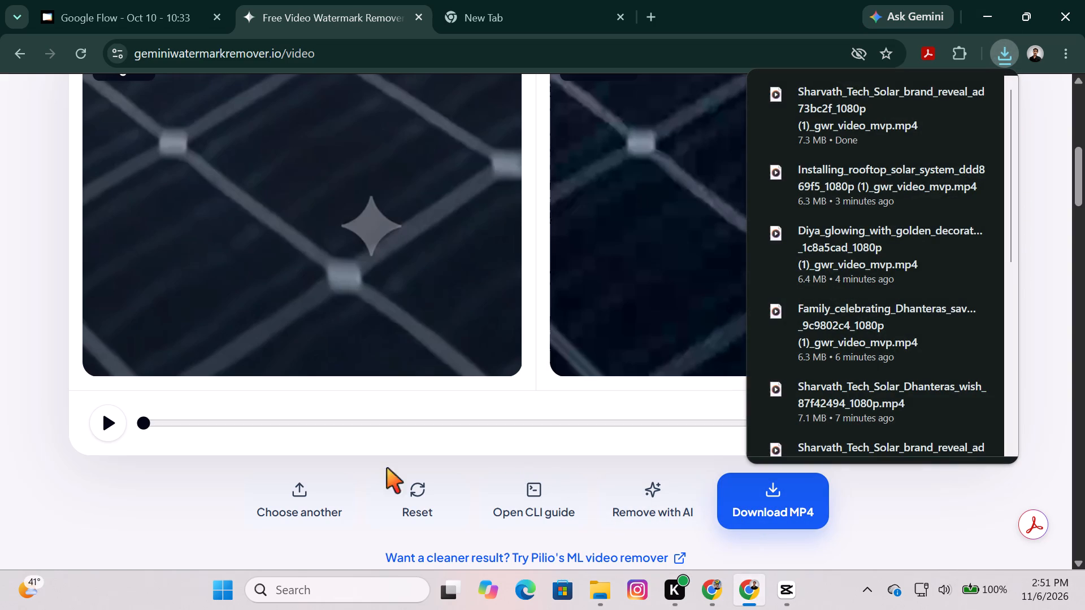
Load the 1080p Sharvath Tech Solar Dhanteras wish clip into the watermark remover and start the local cleanup.
{"action": "left_click", "coordinate": [284, 500]}
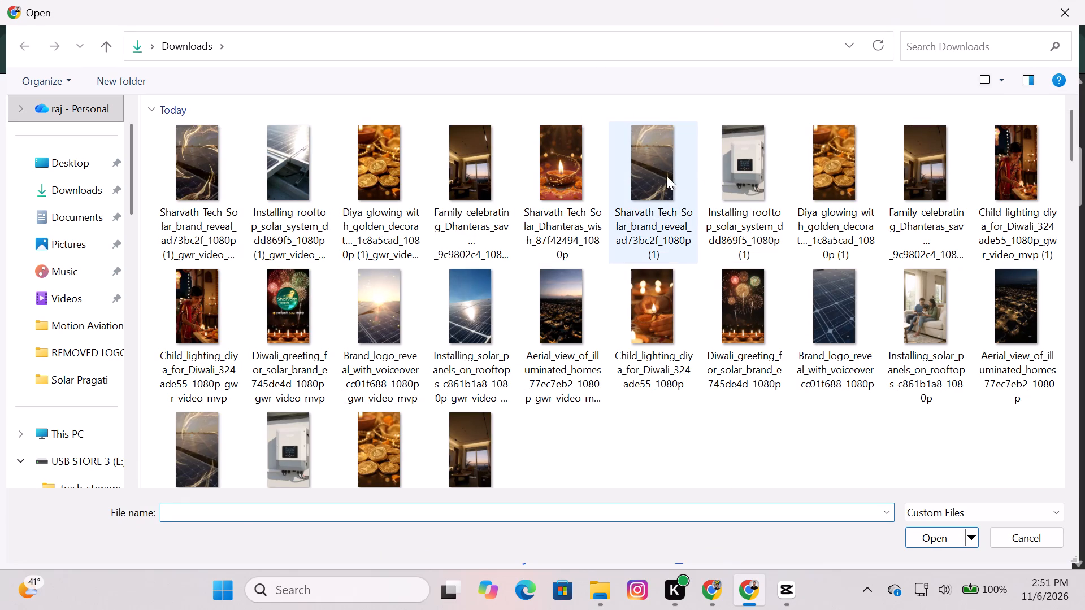
{"action": "left_click", "coordinate": [571, 168]}
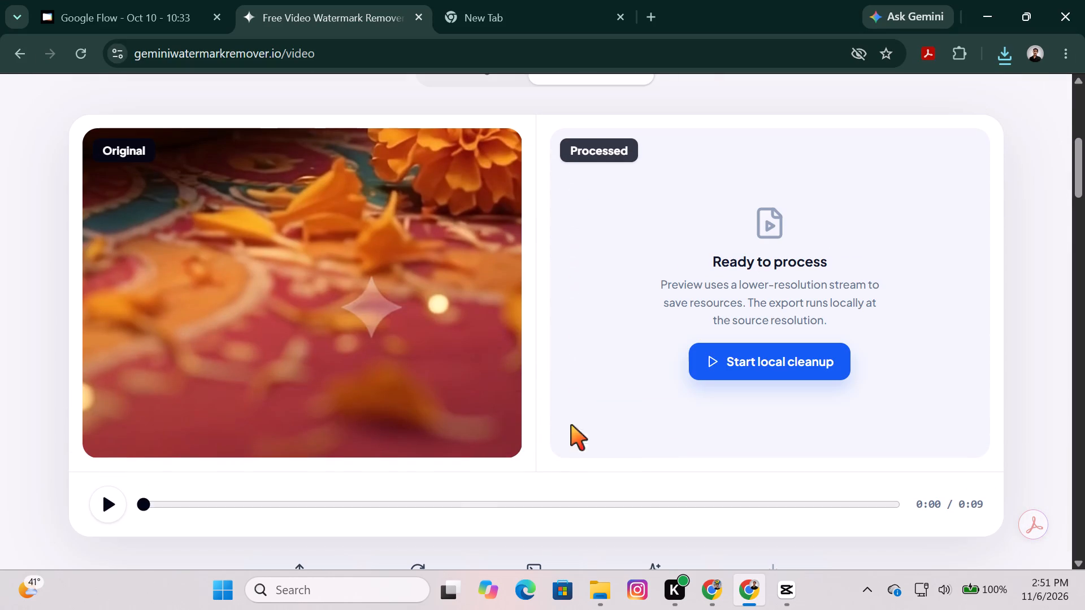
{"action": "left_click", "coordinate": [824, 350]}
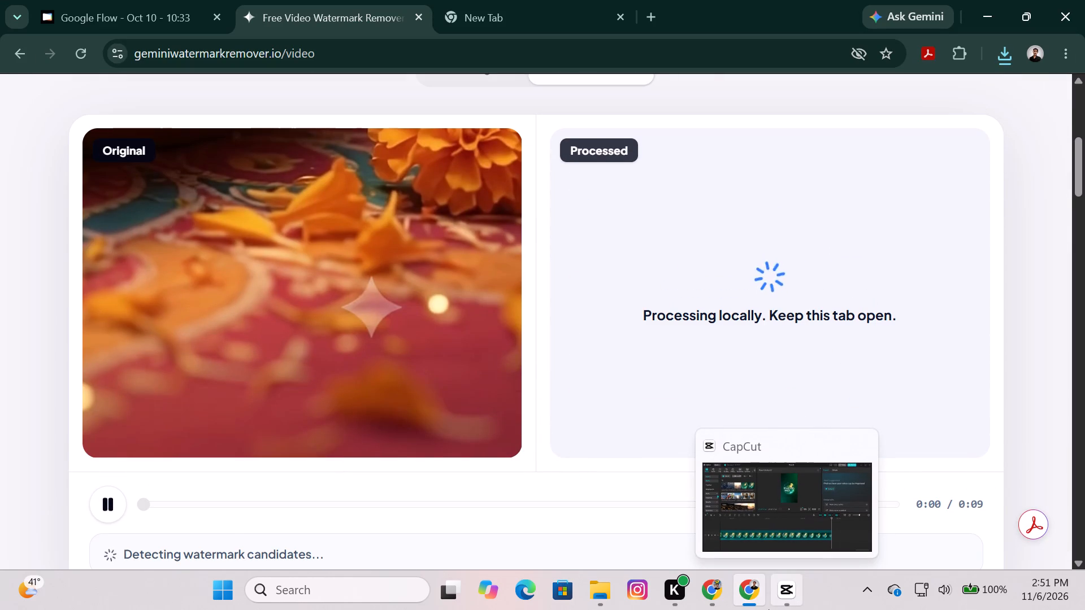
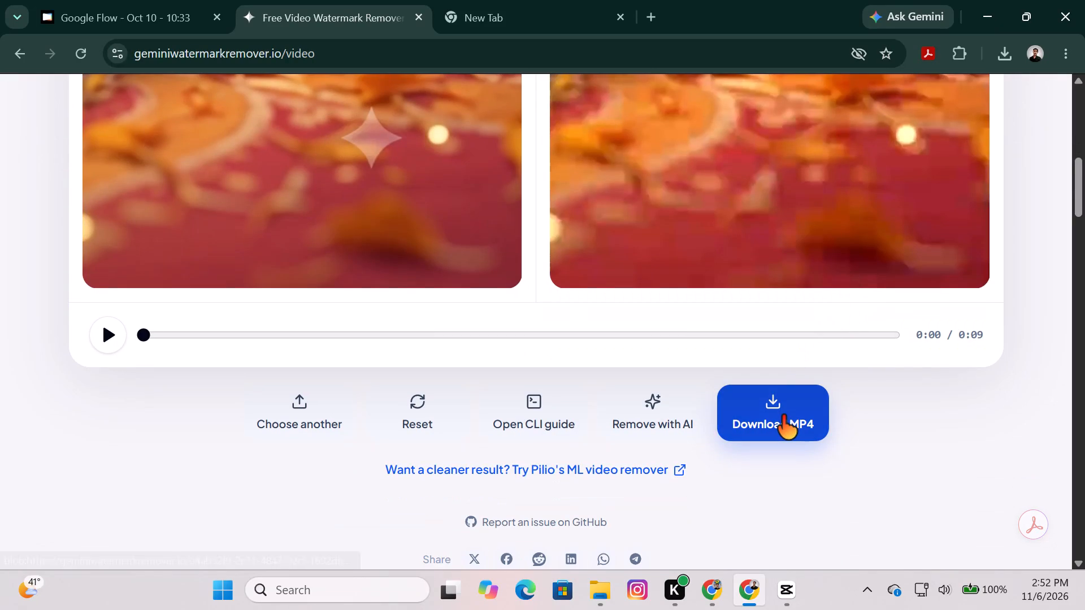
Download the cleaned Sharvath Tech Solar Dhanteras wish clip as an MP4.
{"action": "left_click", "coordinate": [782, 416]}
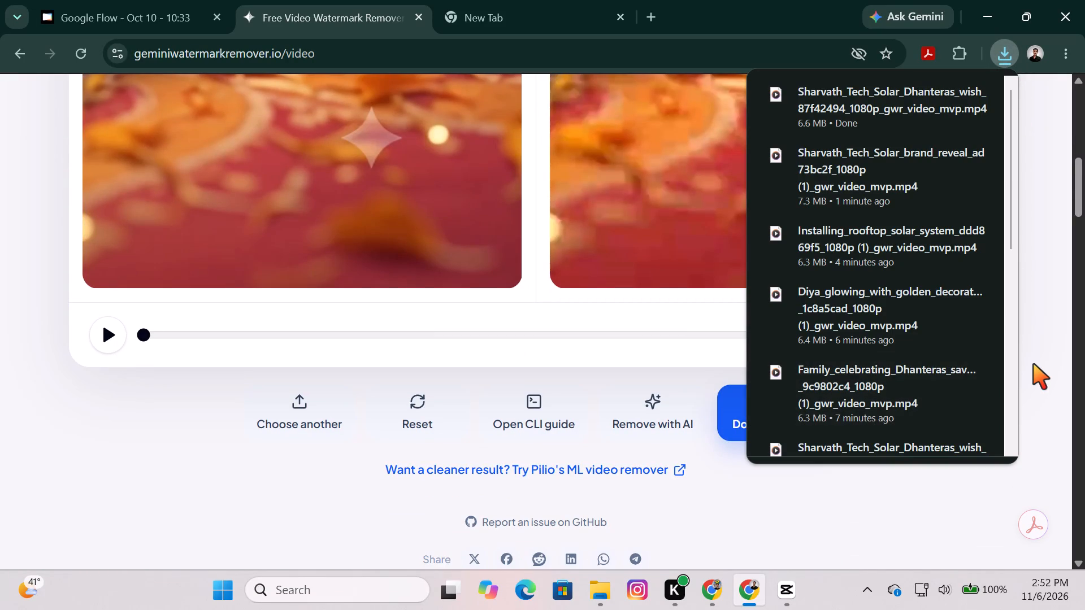
{"action": "left_click", "coordinate": [1035, 361]}
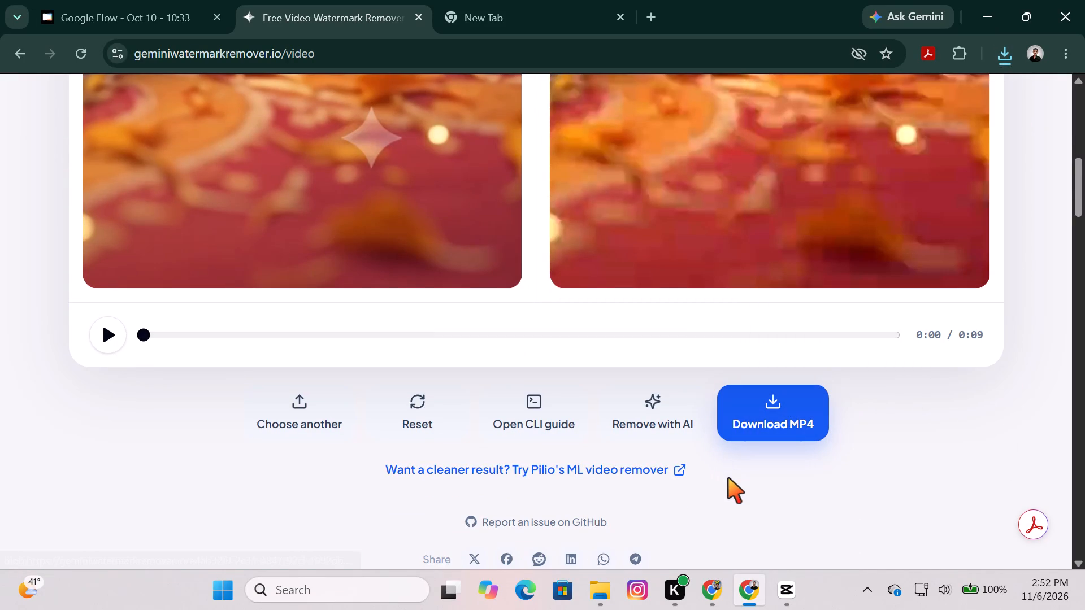
Download the same cleaned Dhanteras wish clip as an MP4 a second time.
{"action": "scroll", "coordinate": [743, 496], "scroll_direction": "up", "scroll_amount": 3}
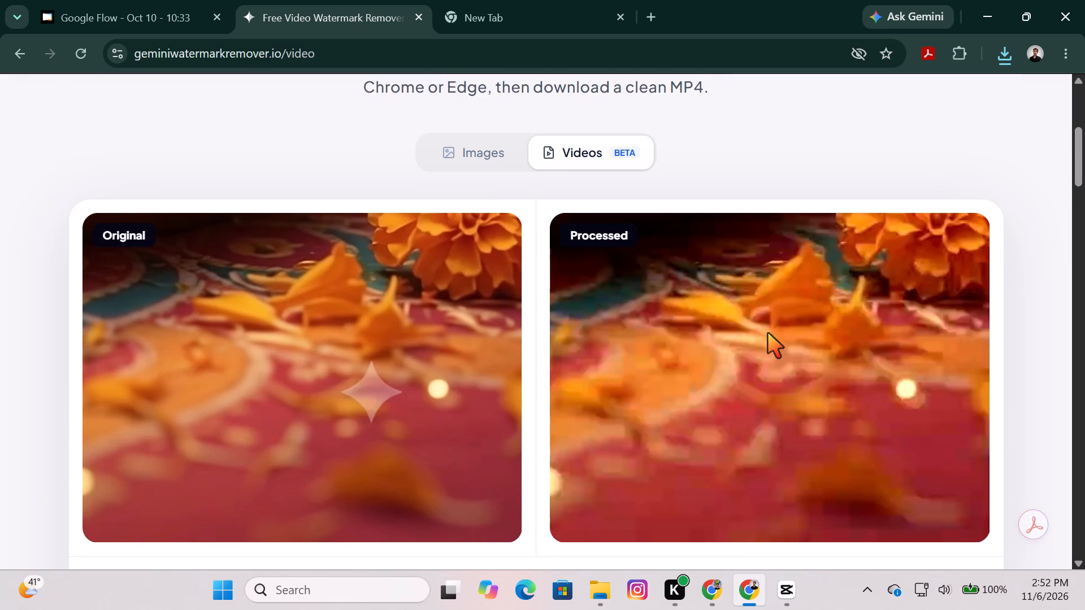
{"action": "scroll", "coordinate": [770, 323], "scroll_direction": "down", "scroll_amount": 2}
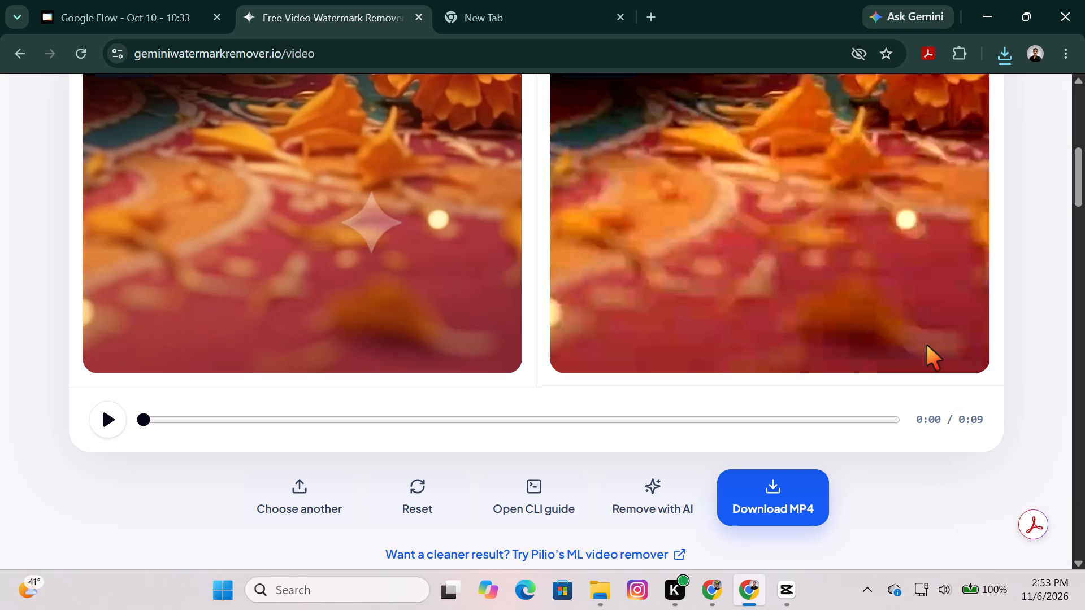
{"action": "scroll", "coordinate": [927, 344], "scroll_direction": "up", "scroll_amount": 3}
{"action": "scroll", "coordinate": [865, 358], "scroll_direction": "down", "scroll_amount": 4}
{"action": "scroll", "coordinate": [809, 359], "scroll_direction": "up", "scroll_amount": 2}
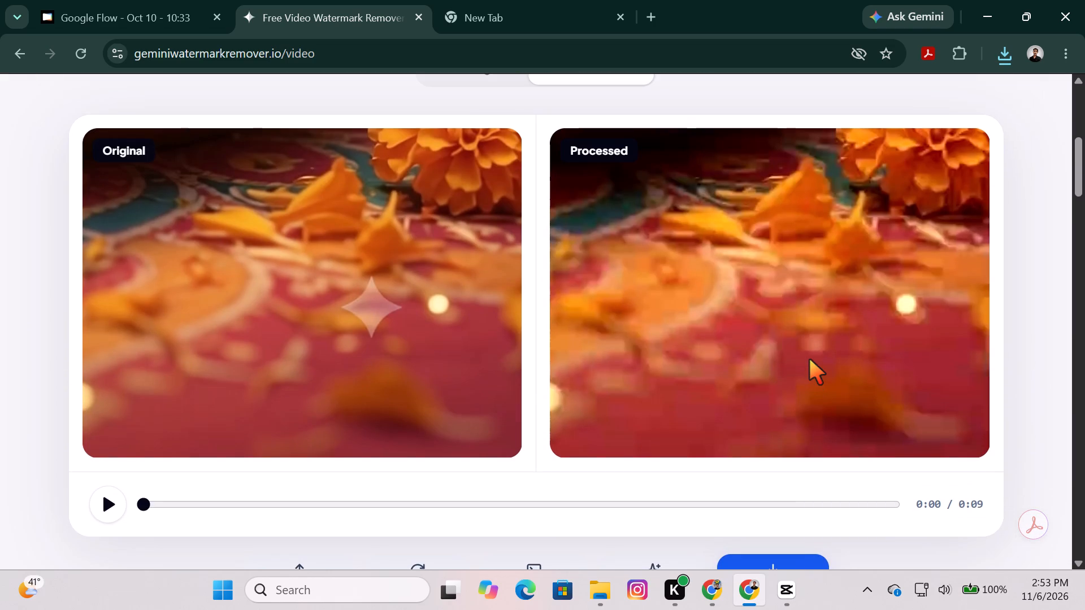
{"action": "scroll", "coordinate": [809, 359], "scroll_direction": "down", "scroll_amount": 2}
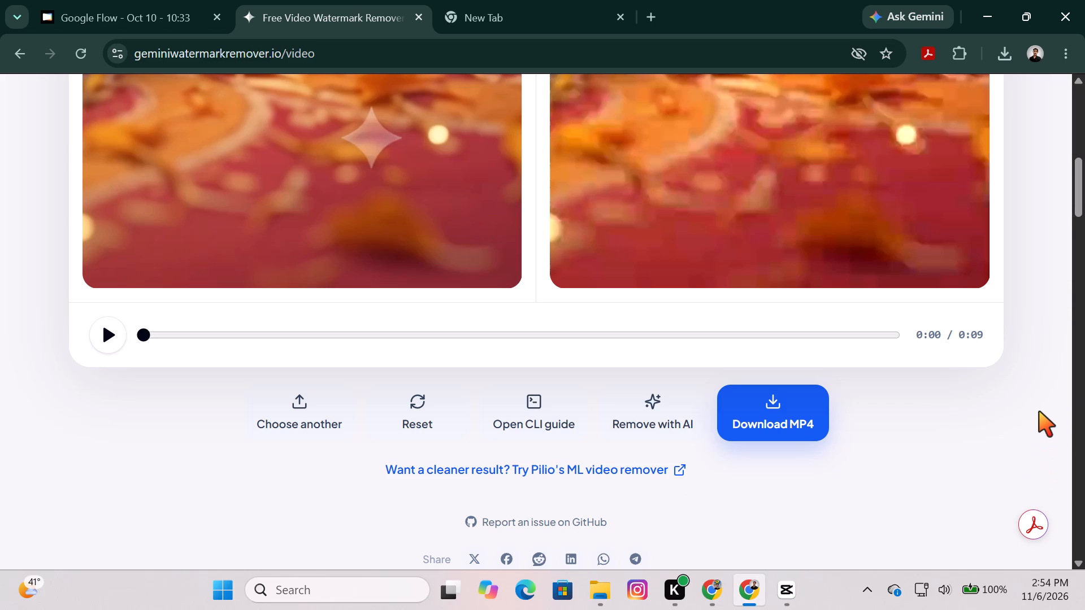
{"action": "left_click", "coordinate": [761, 417]}
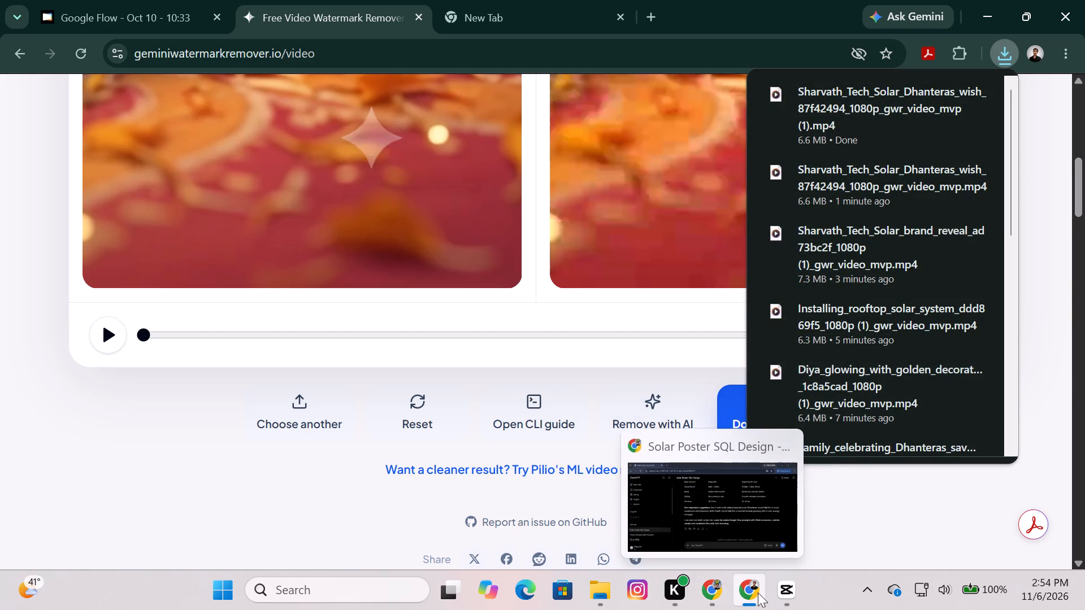
Switch to CapCut, close the open 1106 (1) project and create a new project.
{"action": "left_click", "coordinate": [775, 596]}
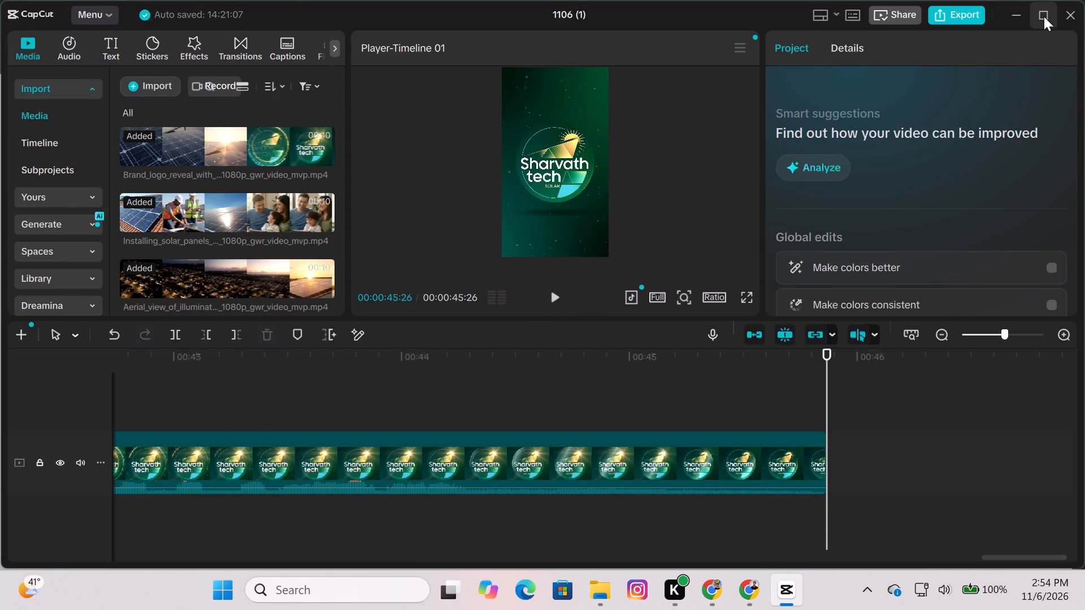
{"action": "left_click", "coordinate": [1078, 16]}
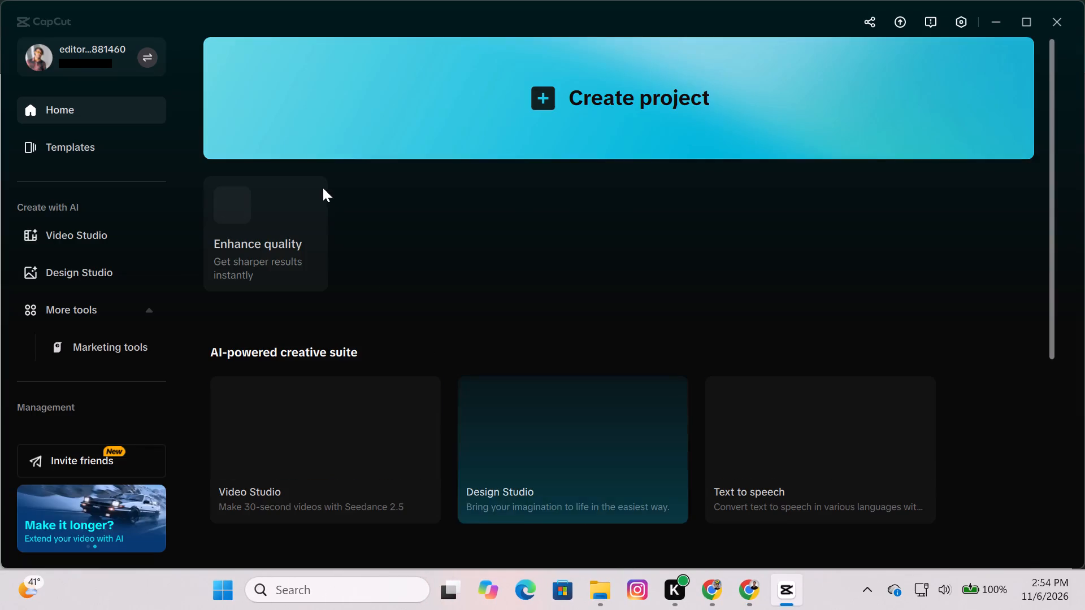
{"action": "scroll", "coordinate": [288, 334], "scroll_direction": "down", "scroll_amount": 3}
{"action": "scroll", "coordinate": [305, 394], "scroll_direction": "up", "scroll_amount": 4}
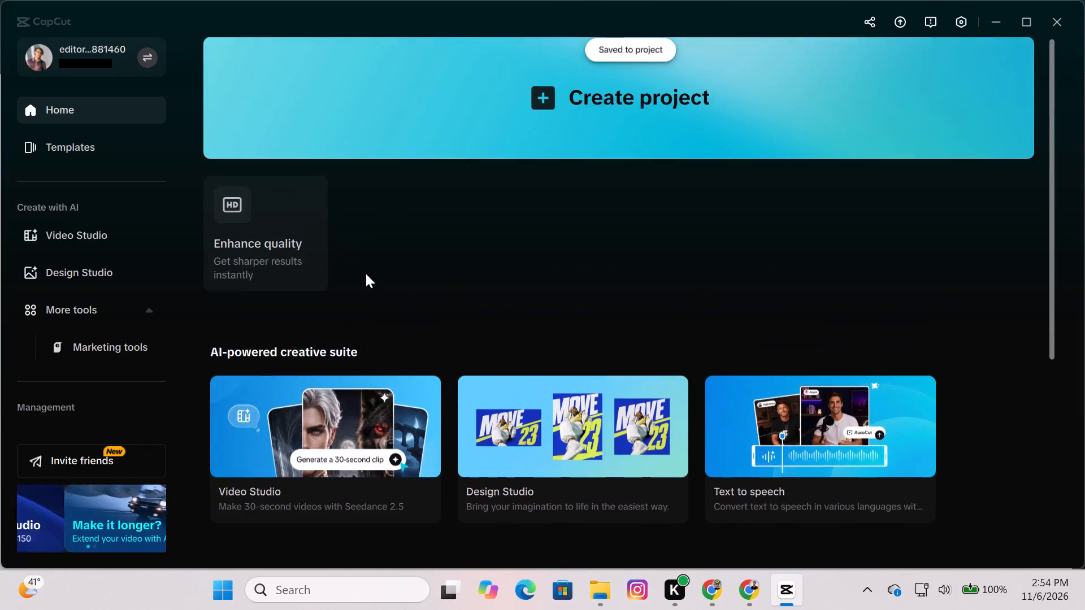
{"action": "left_click", "coordinate": [412, 95]}
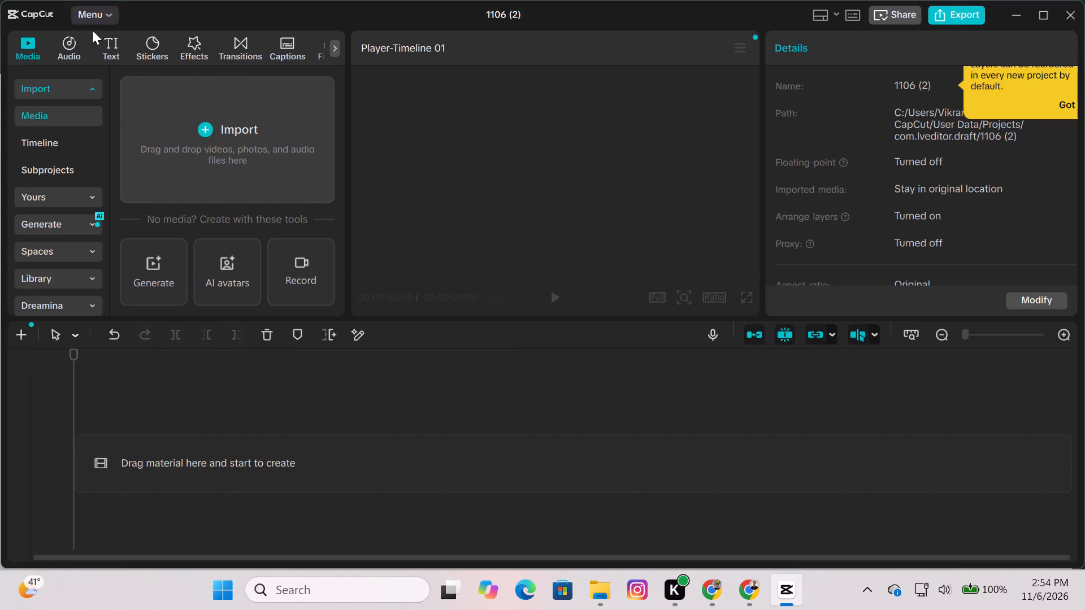
Import the five cleaned Dhanteras clips from Downloads: Dhanteras wish, brand reveal, rooftop installation, glowing diya and family celebration.
{"action": "left_click", "coordinate": [201, 118]}
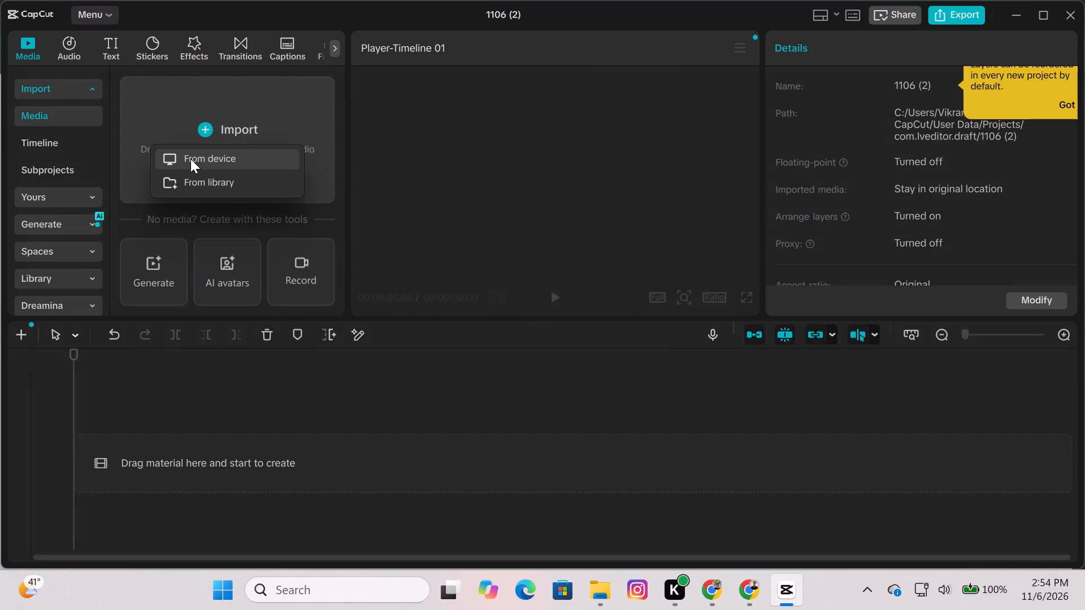
{"action": "left_click", "coordinate": [189, 162]}
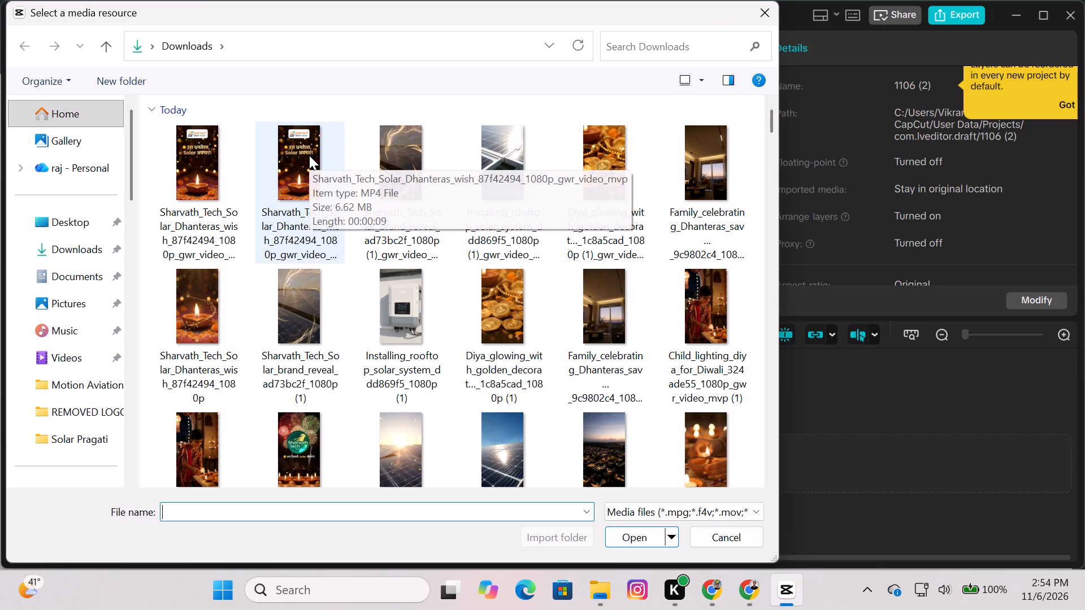
{"action": "scroll", "coordinate": [309, 159], "scroll_direction": "up", "scroll_amount": 6}
{"action": "left_click", "coordinate": [313, 169]}
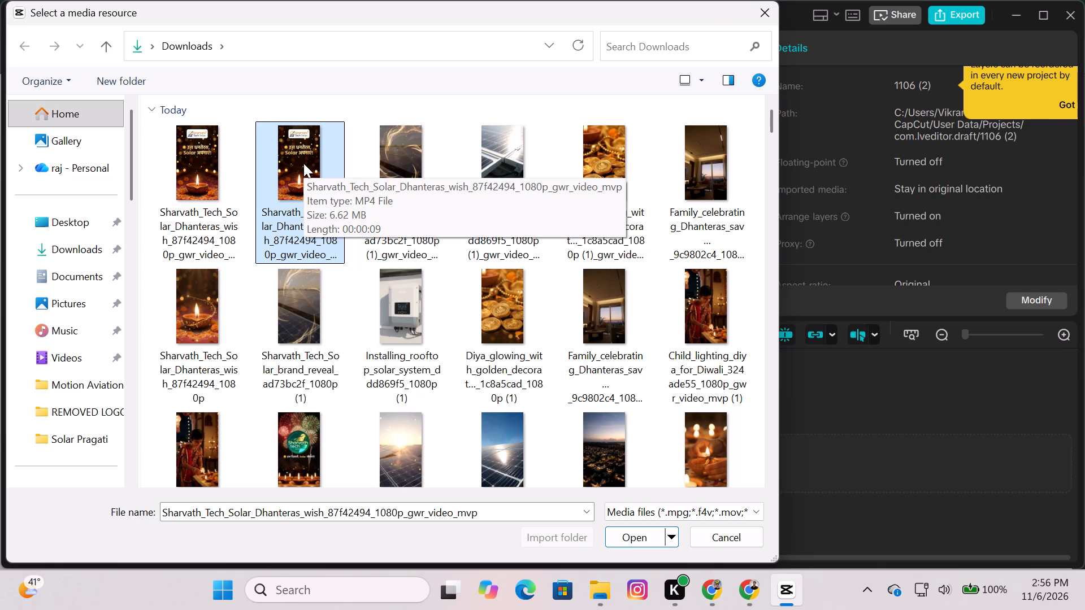
{"action": "key", "text": "shift+Right"}
{"action": "key", "text": "shift+Right"}
{"action": "key", "text": "shift+Right"}
{"action": "key", "text": "shift+Right"}
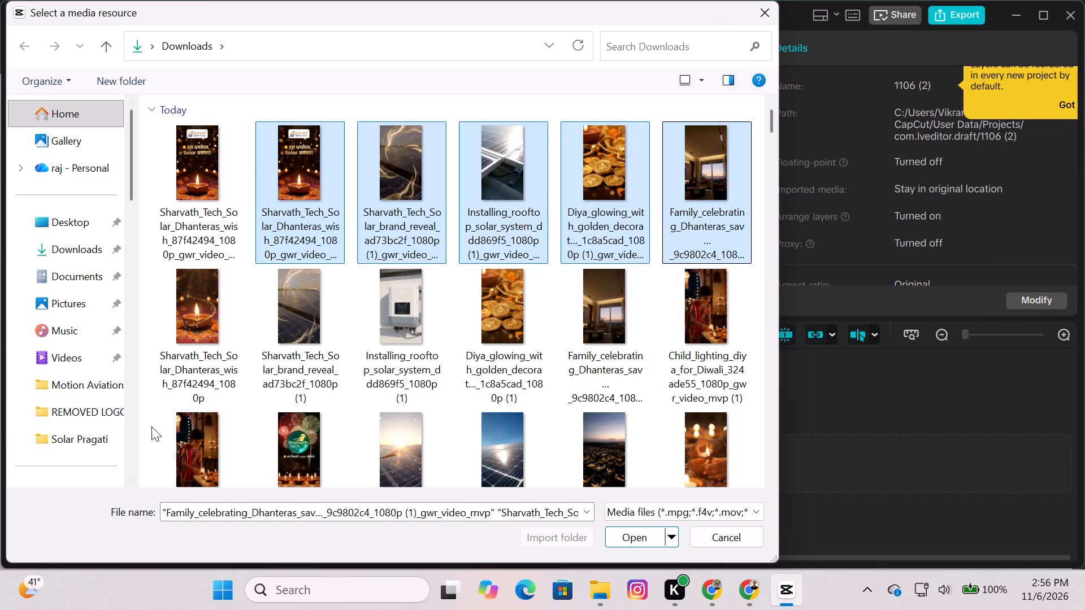
{"action": "left_click", "coordinate": [639, 535]}
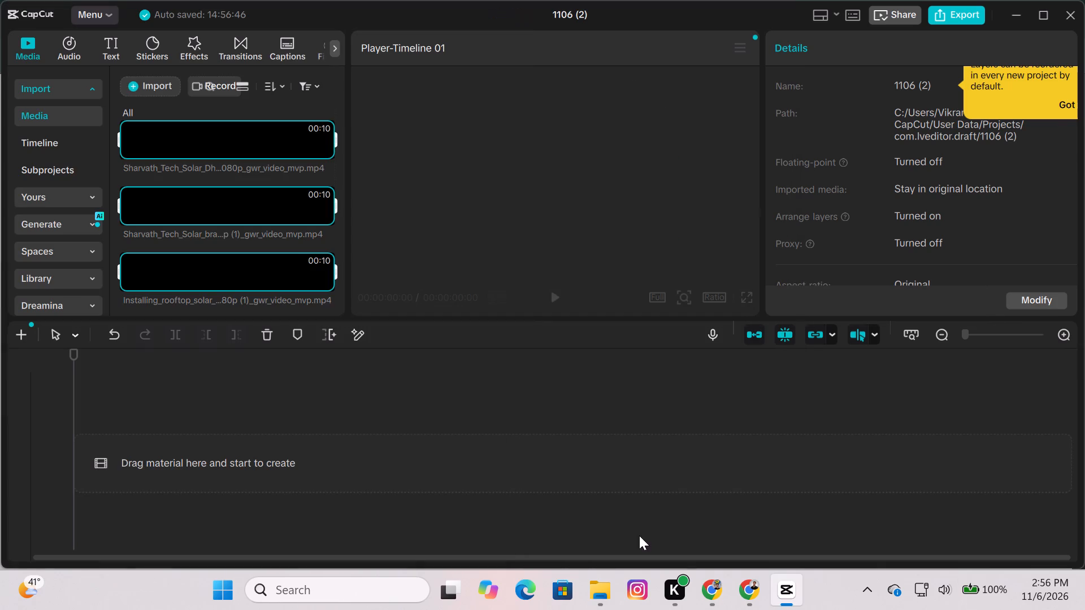
Place all five imported clips together on the main track from the start of the timeline.
{"action": "scroll", "coordinate": [231, 258], "scroll_direction": "down", "scroll_amount": 4}
{"action": "scroll", "coordinate": [203, 220], "scroll_direction": "up", "scroll_amount": 1}
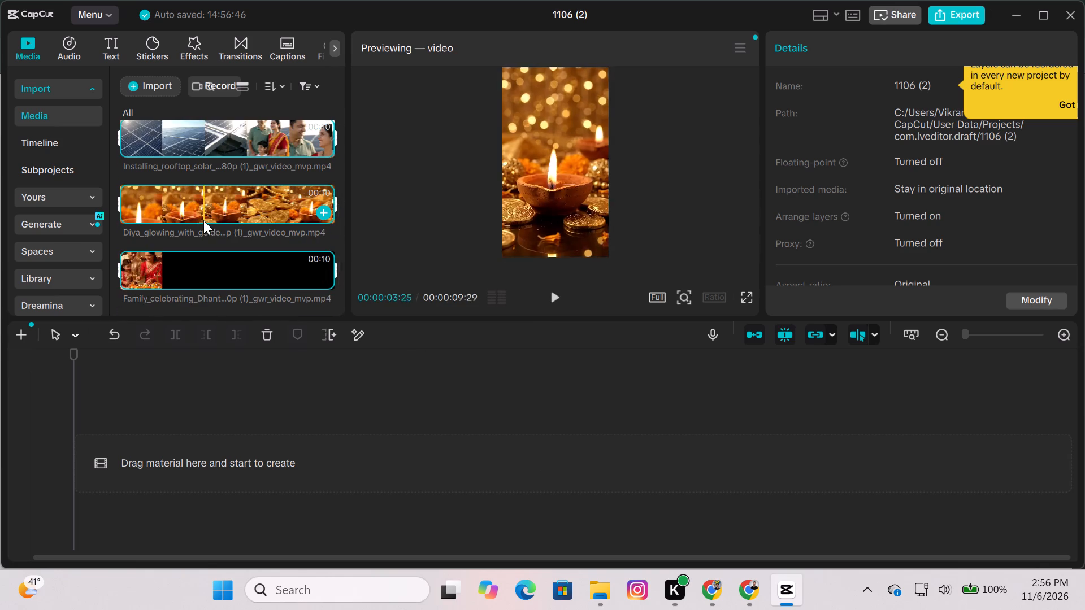
{"action": "scroll", "coordinate": [203, 220], "scroll_direction": "up", "scroll_amount": 2}
{"action": "left_click_drag", "start_coordinate": [190, 148], "coordinate": [219, 427]}
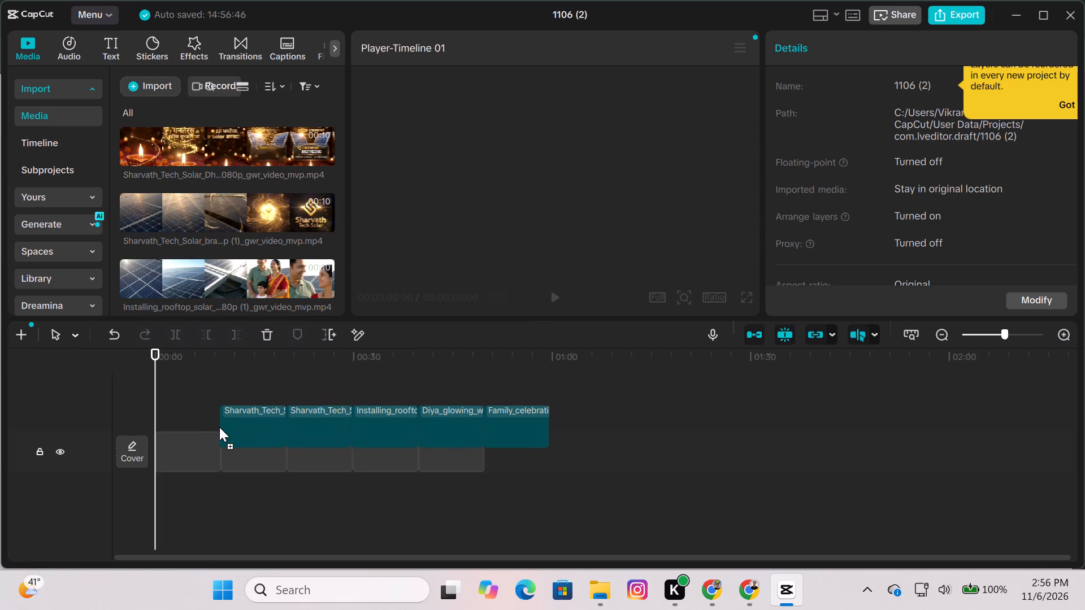
{"action": "left_click_drag", "start_coordinate": [219, 427], "coordinate": [193, 444]}
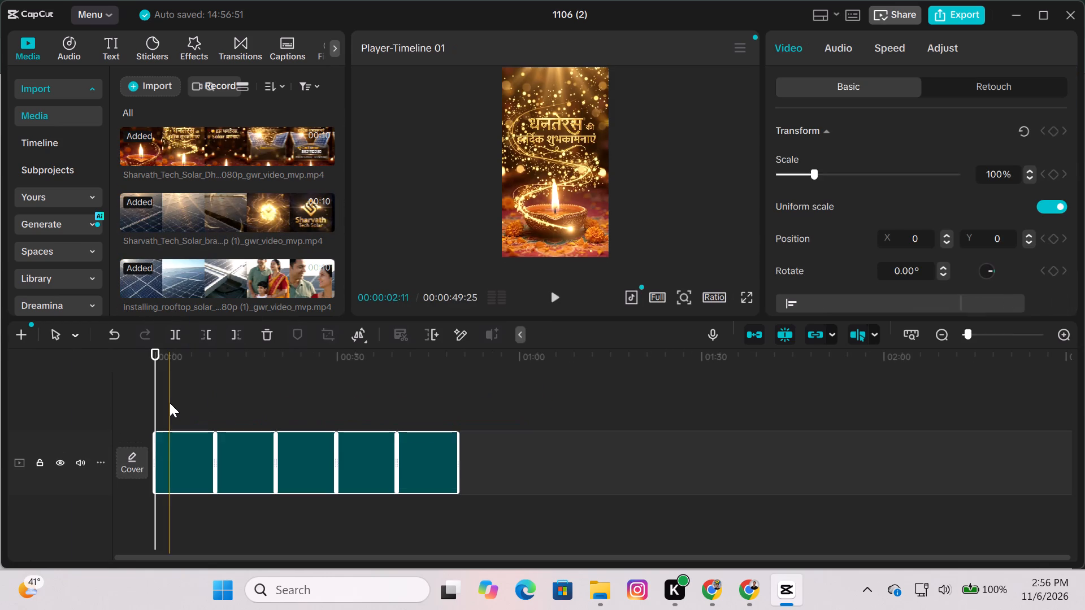
Scrub through the five clips on the timeline to check their content and order.
{"action": "left_click", "coordinate": [170, 403]}
{"action": "left_click_drag", "start_coordinate": [170, 403], "coordinate": [185, 403]}
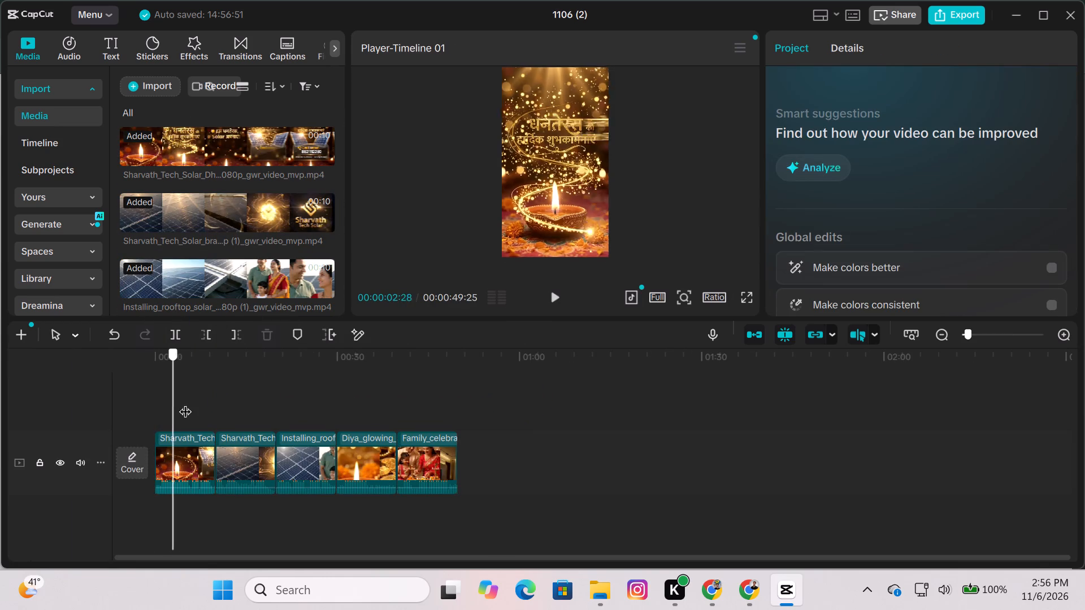
{"action": "left_click_drag", "start_coordinate": [185, 403], "coordinate": [228, 396]}
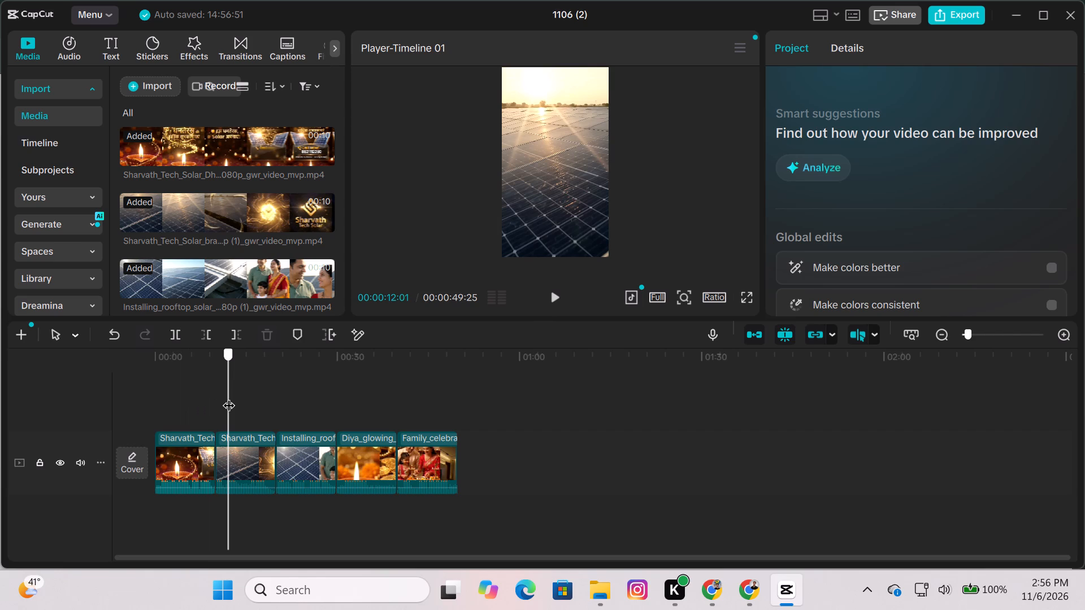
{"action": "left_click_drag", "start_coordinate": [228, 396], "coordinate": [220, 399]}
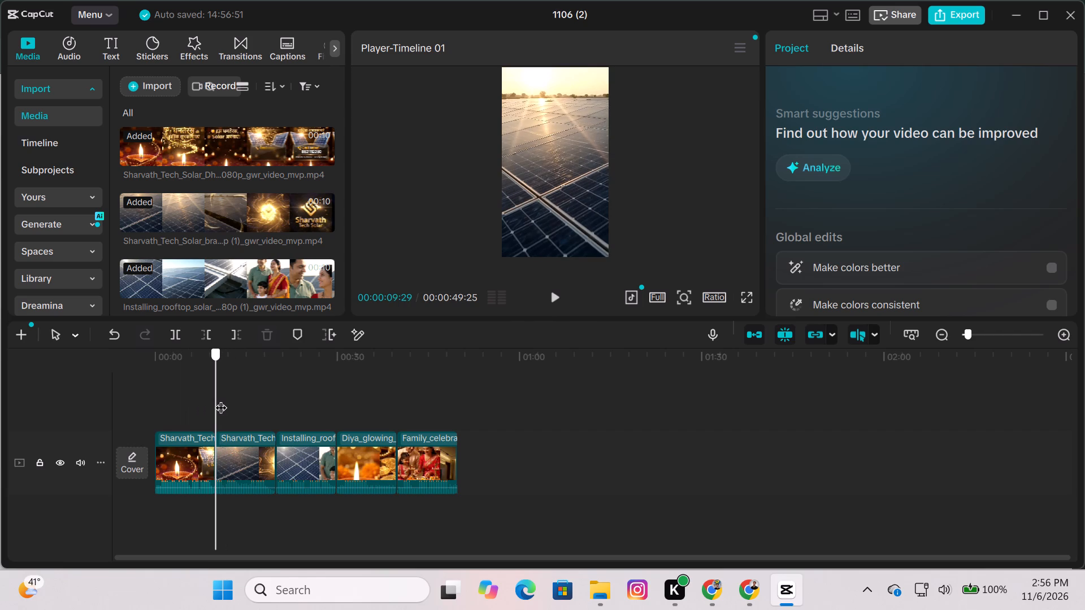
{"action": "left_click_drag", "start_coordinate": [220, 399], "coordinate": [293, 394]}
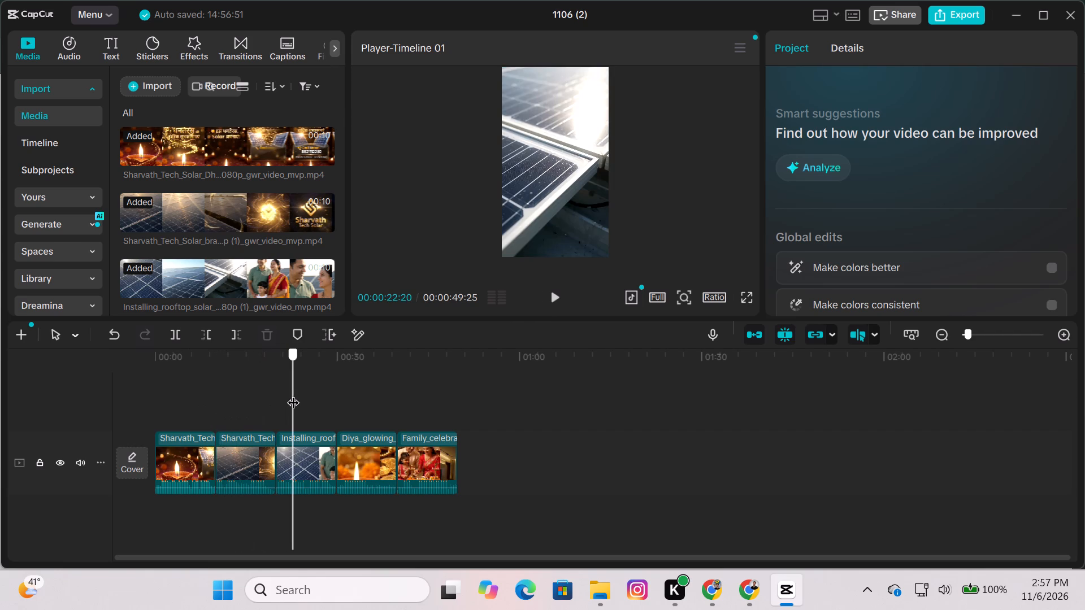
{"action": "left_click_drag", "start_coordinate": [293, 394], "coordinate": [428, 404]}
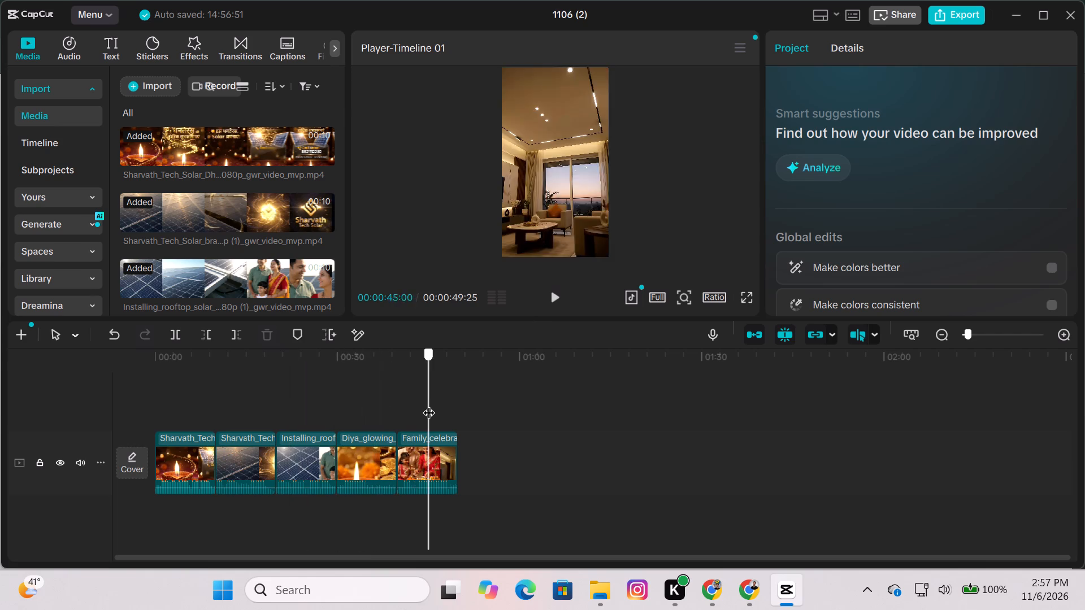
{"action": "left_click_drag", "start_coordinate": [428, 404], "coordinate": [409, 435]}
Reorder the timeline clips to family celebration, glowing diya, rooftop installation, brand reveal and Dhanteras wish.
{"action": "left_click_drag", "start_coordinate": [422, 466], "coordinate": [401, 468]}
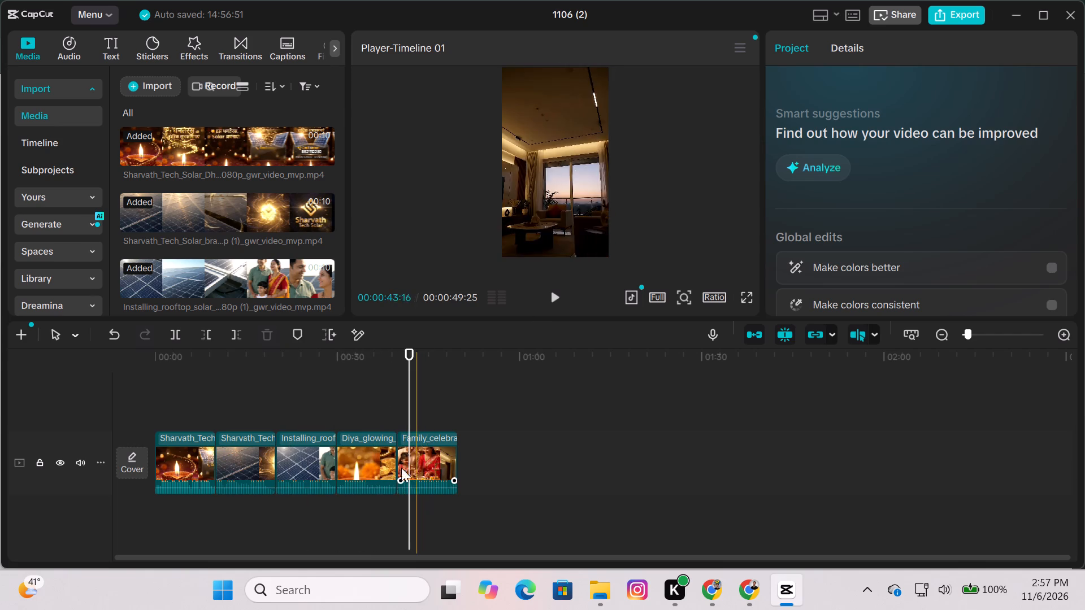
{"action": "left_click_drag", "start_coordinate": [401, 468], "coordinate": [179, 467]}
{"action": "left_click_drag", "start_coordinate": [436, 448], "coordinate": [293, 470]}
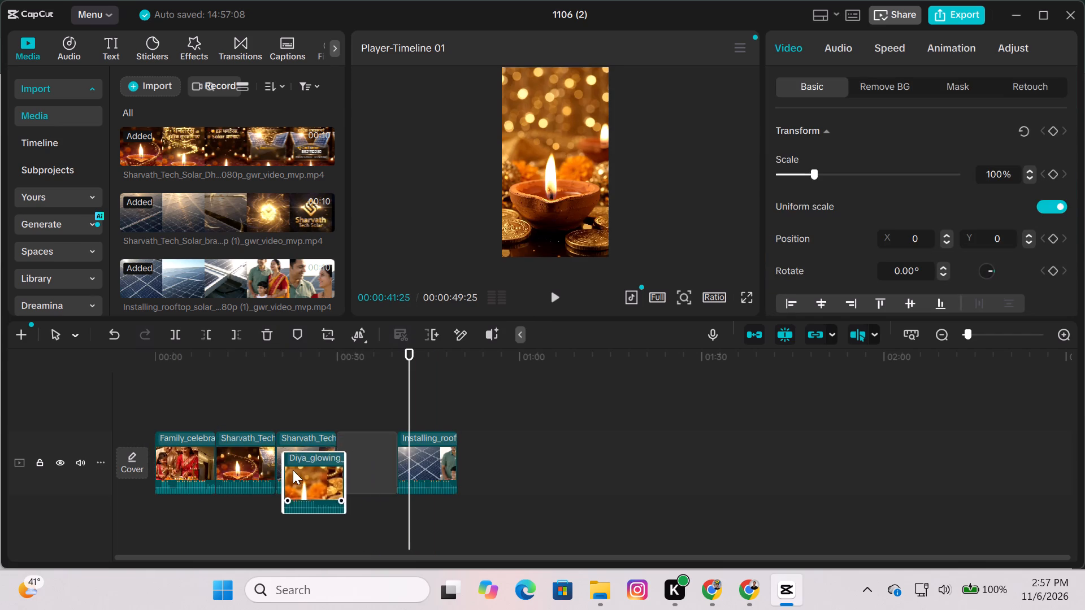
{"action": "left_click_drag", "start_coordinate": [293, 470], "coordinate": [264, 445]}
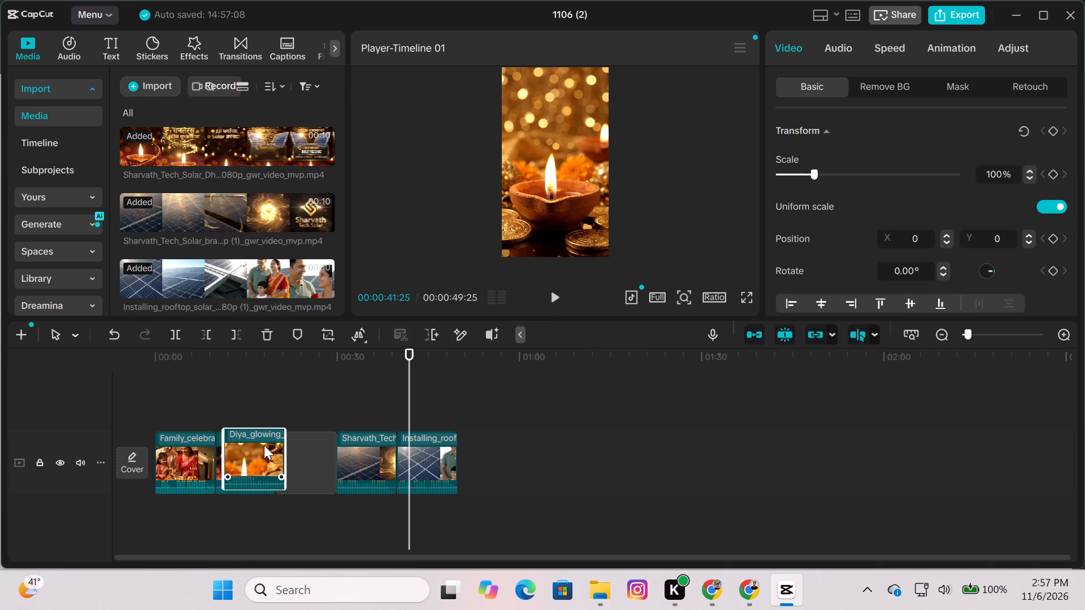
{"action": "left_click_drag", "start_coordinate": [264, 445], "coordinate": [255, 447]}
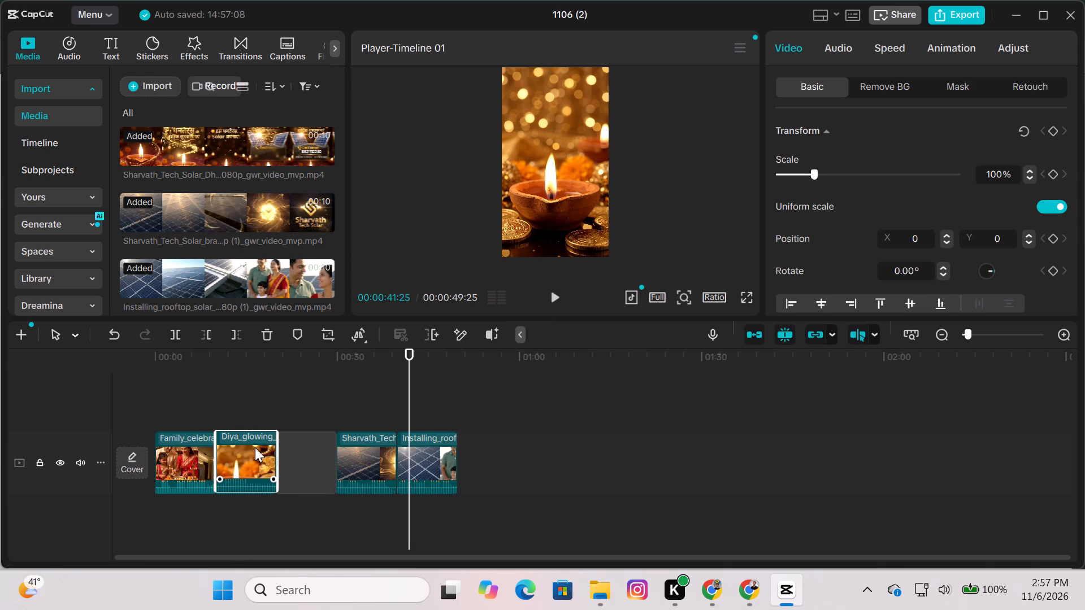
{"action": "left_click_drag", "start_coordinate": [255, 447], "coordinate": [235, 460]}
{"action": "left_click_drag", "start_coordinate": [430, 448], "coordinate": [413, 451]}
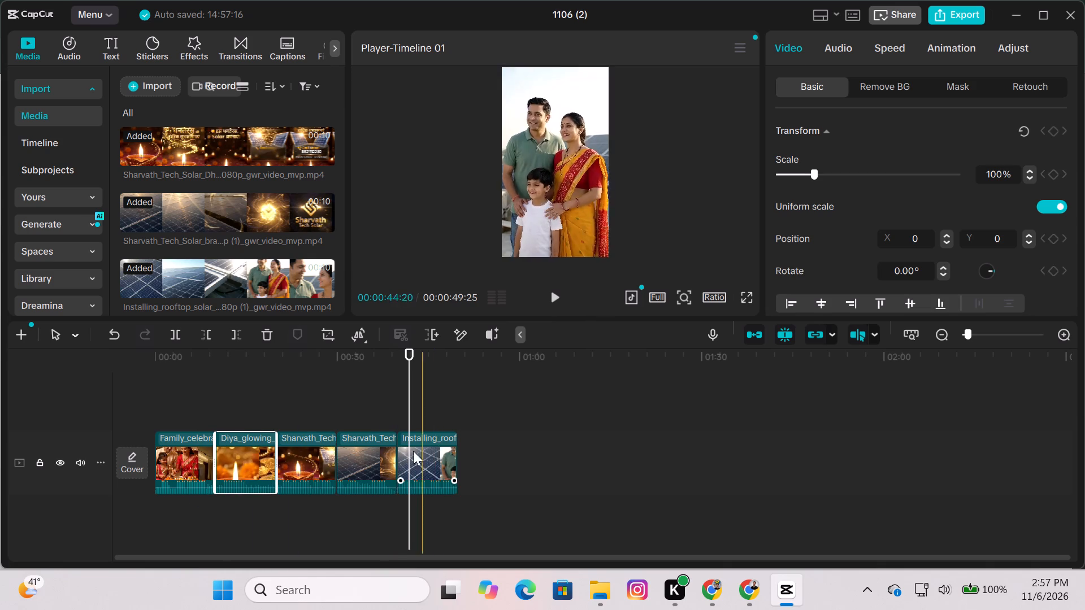
{"action": "left_click_drag", "start_coordinate": [413, 451], "coordinate": [304, 450]}
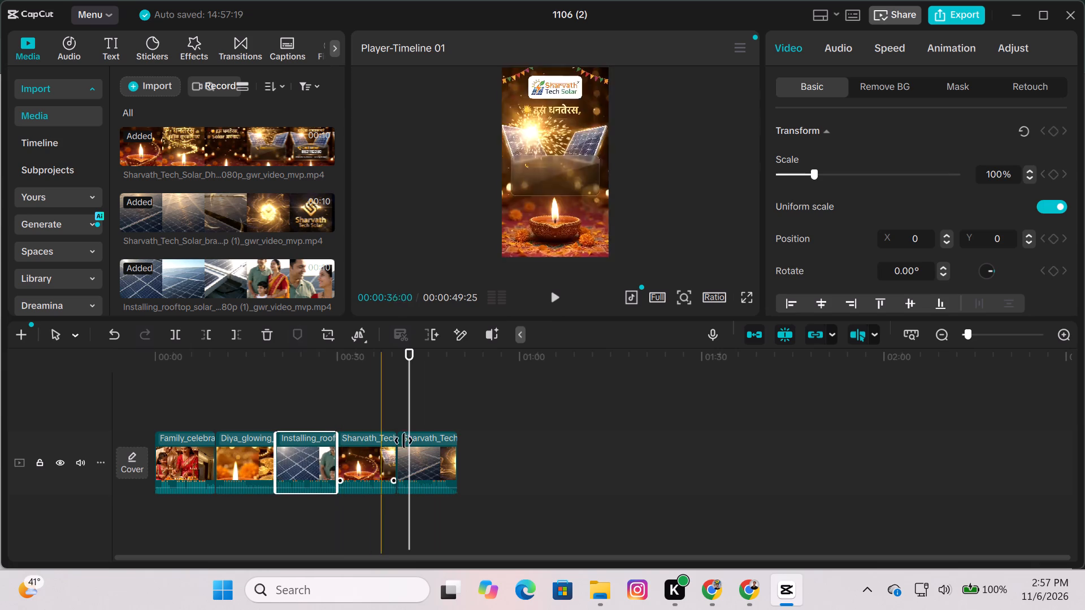
{"action": "left_click_drag", "start_coordinate": [425, 445], "coordinate": [361, 463]}
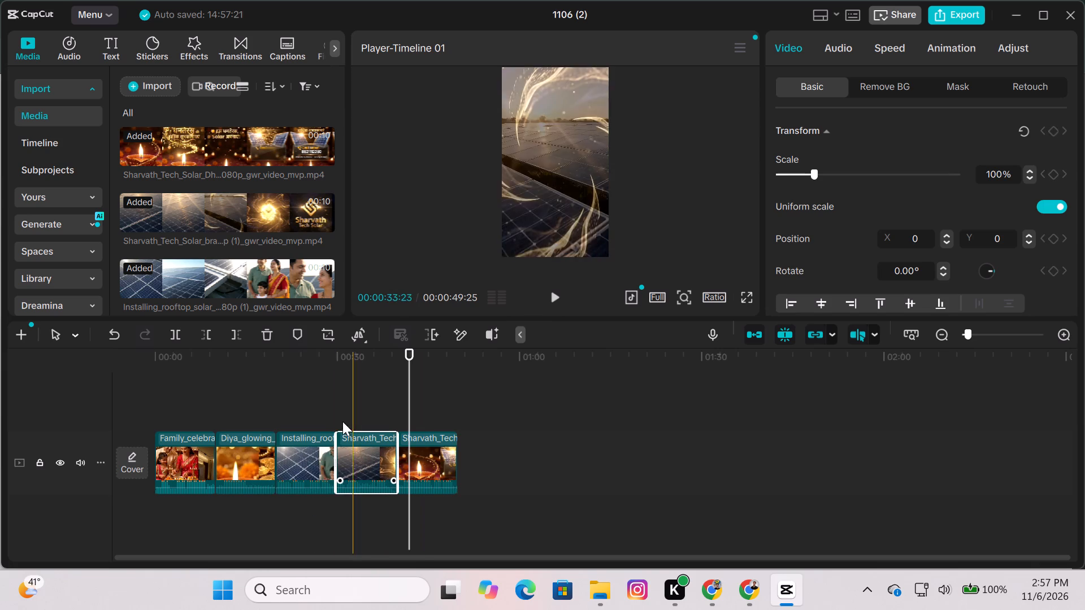
Review the reordered sequence by scrubbing its last clips and playing the opening family scene from the start.
{"action": "left_click", "coordinate": [369, 377]}
{"action": "left_click_drag", "start_coordinate": [369, 377], "coordinate": [407, 377]}
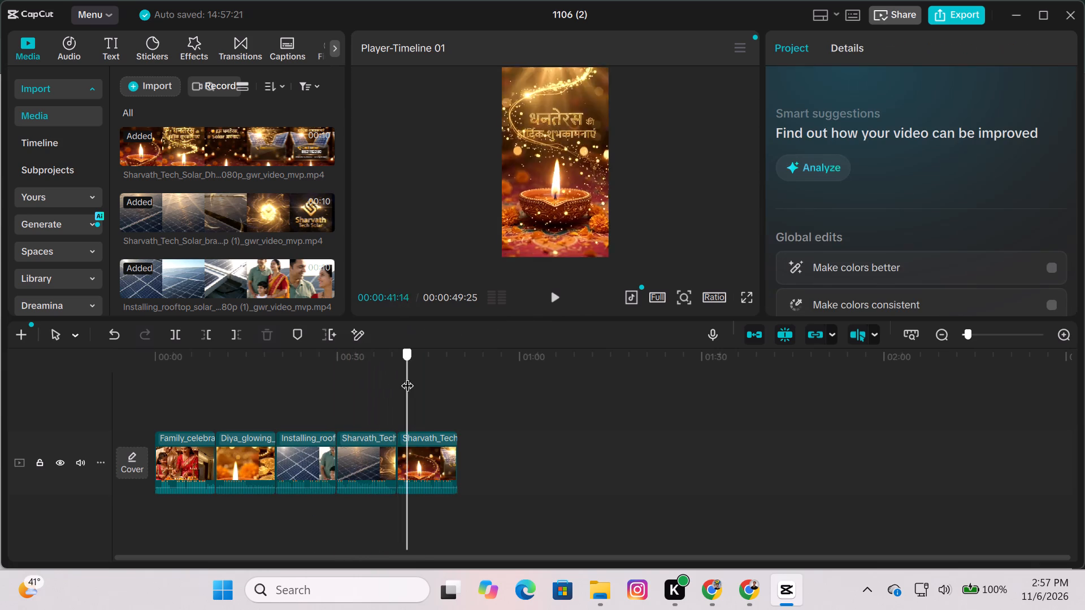
{"action": "left_click_drag", "start_coordinate": [407, 377], "coordinate": [0, 477]}
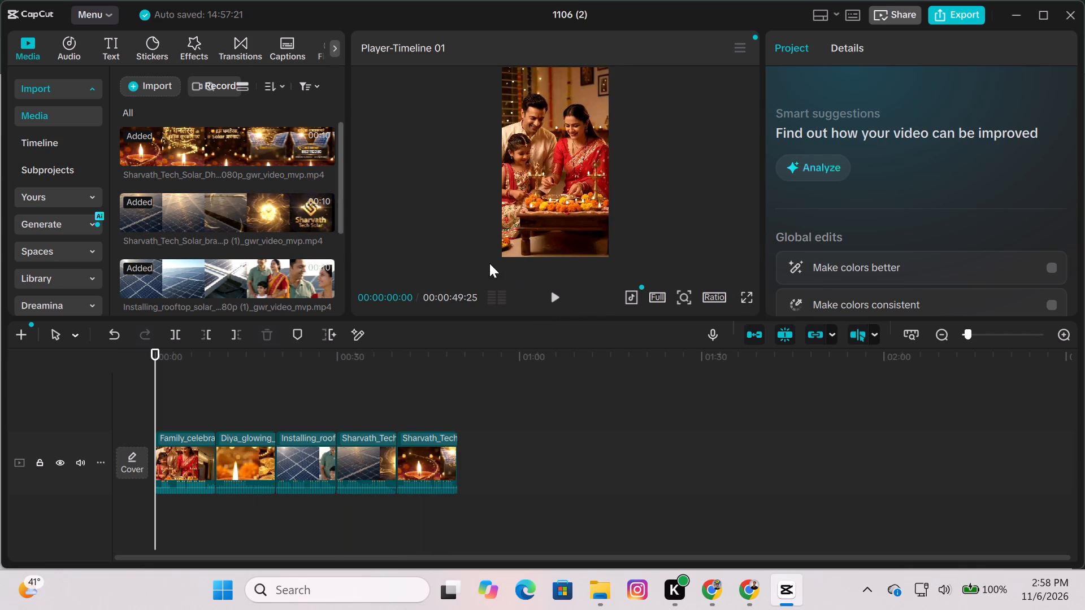
{"action": "left_click", "coordinate": [549, 299]}
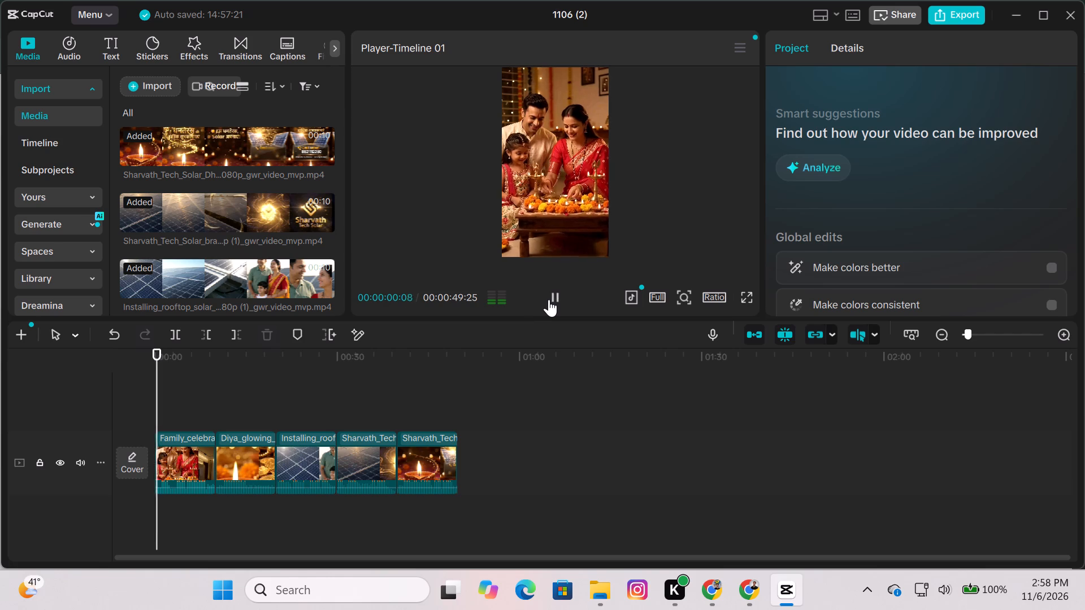
{"action": "left_click", "coordinate": [554, 299]}
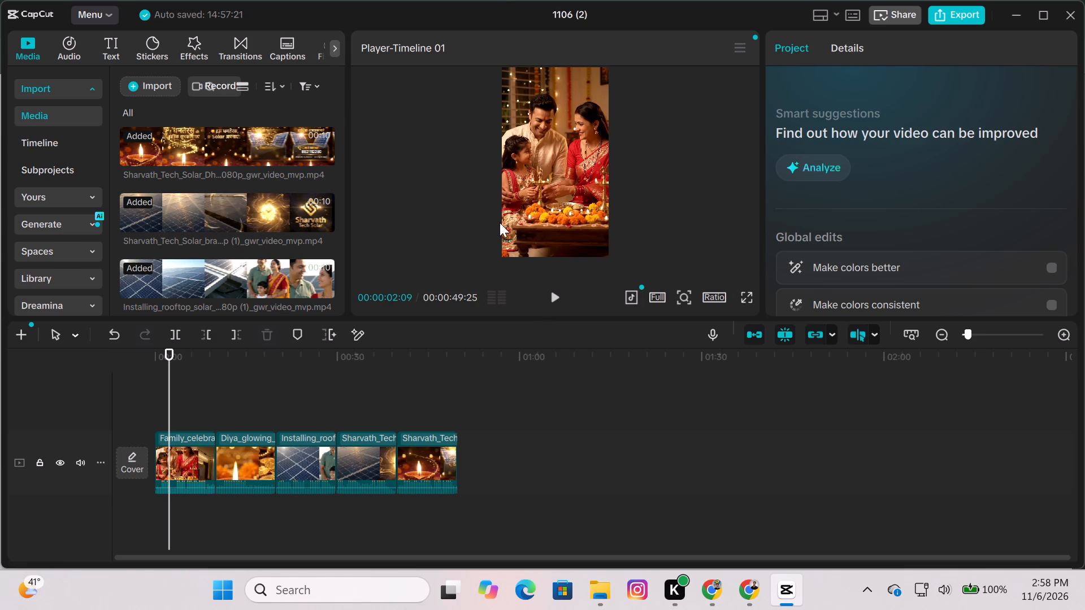
Play and scrub the family celebration and glowing diya clips to compare which scene suits the opening.
{"action": "left_click", "coordinate": [556, 297]}
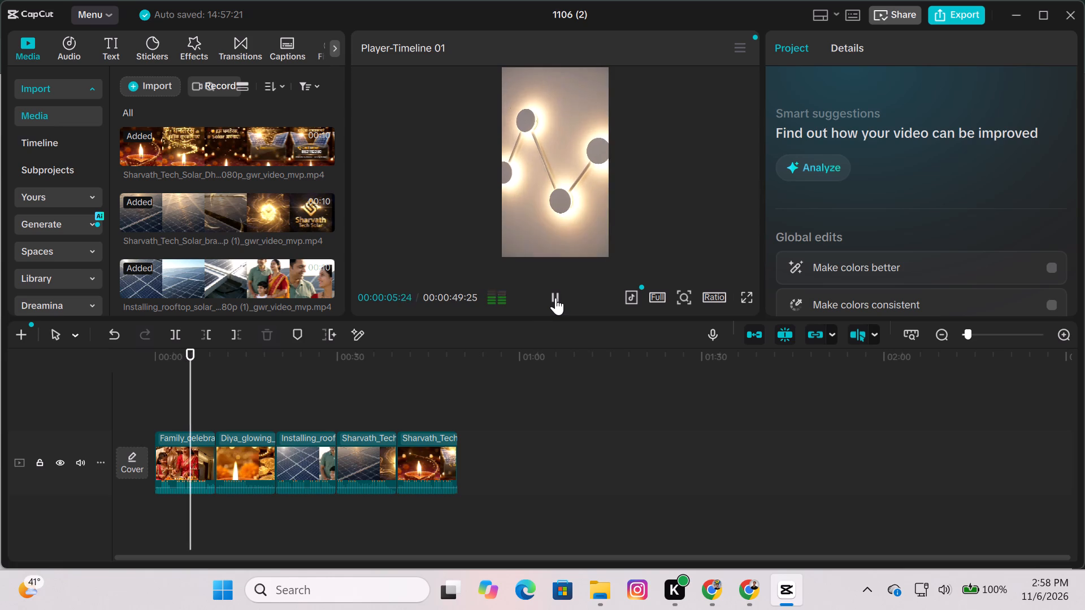
{"action": "left_click", "coordinate": [555, 298]}
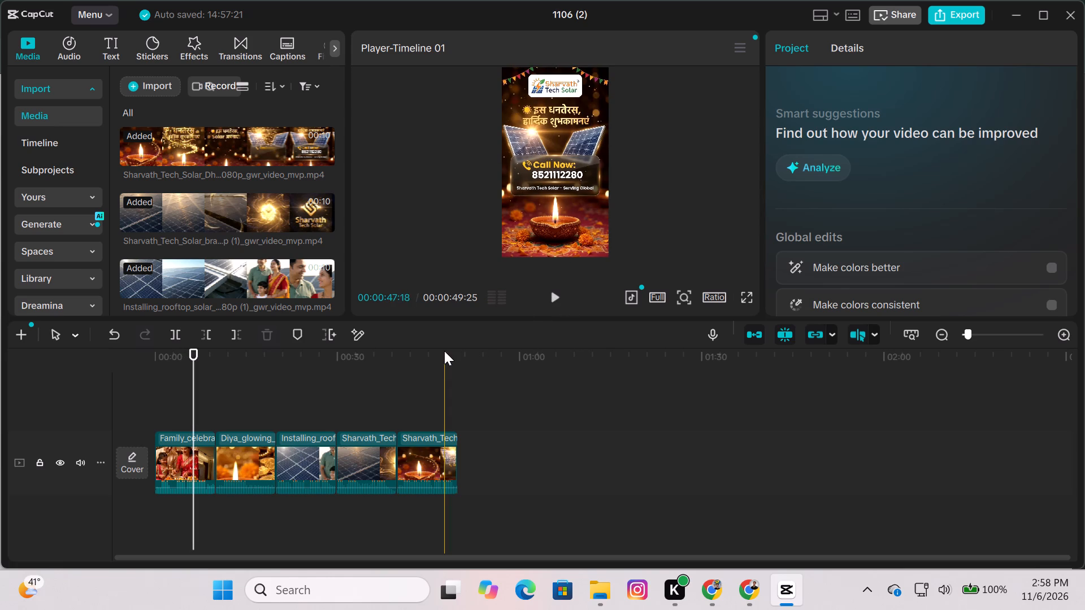
{"action": "left_click_drag", "start_coordinate": [190, 388], "coordinate": [185, 397]}
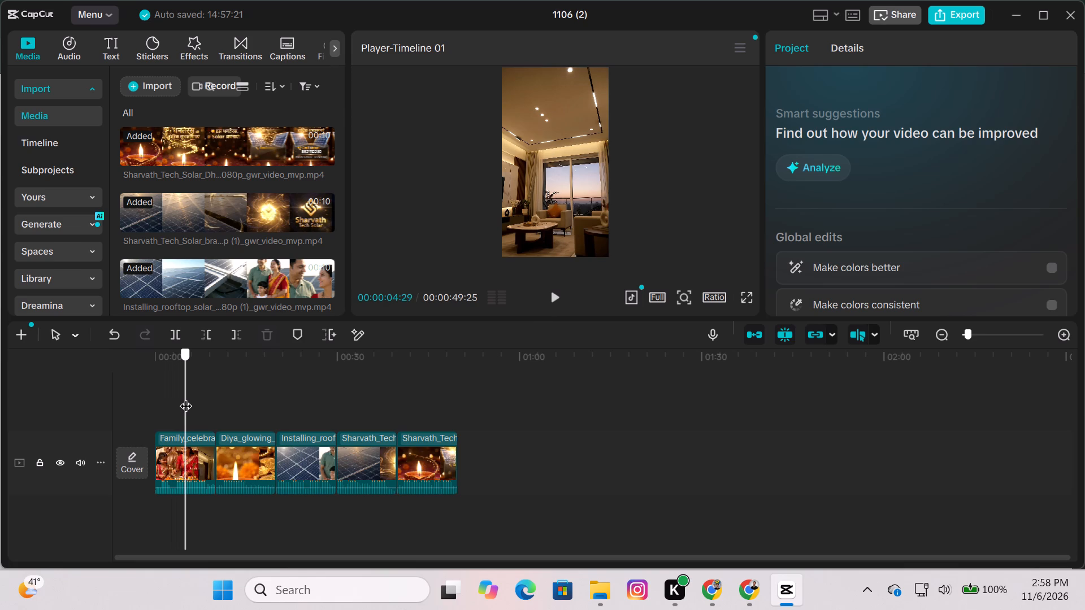
{"action": "left_click_drag", "start_coordinate": [185, 397], "coordinate": [176, 406]}
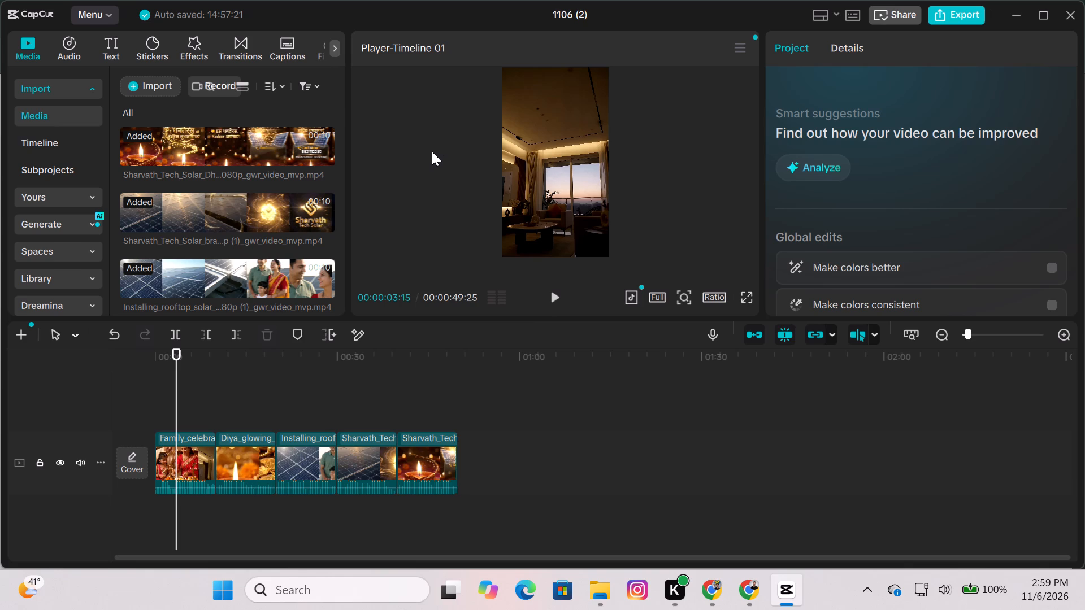
{"action": "left_click", "coordinate": [170, 383]}
{"action": "left_click_drag", "start_coordinate": [170, 383], "coordinate": [186, 414]}
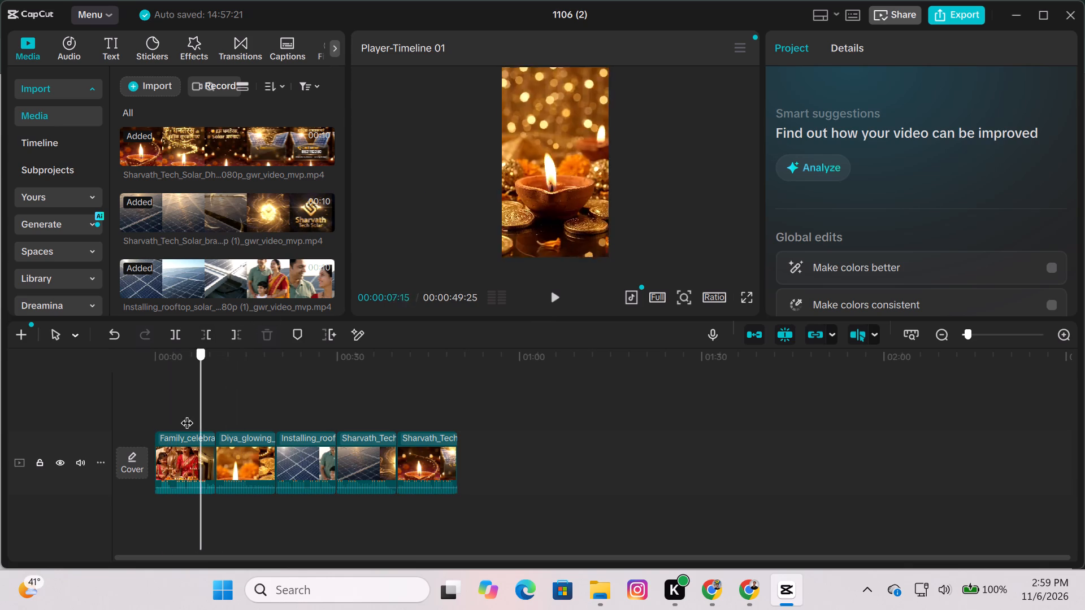
{"action": "left_click_drag", "start_coordinate": [186, 414], "coordinate": [189, 412]}
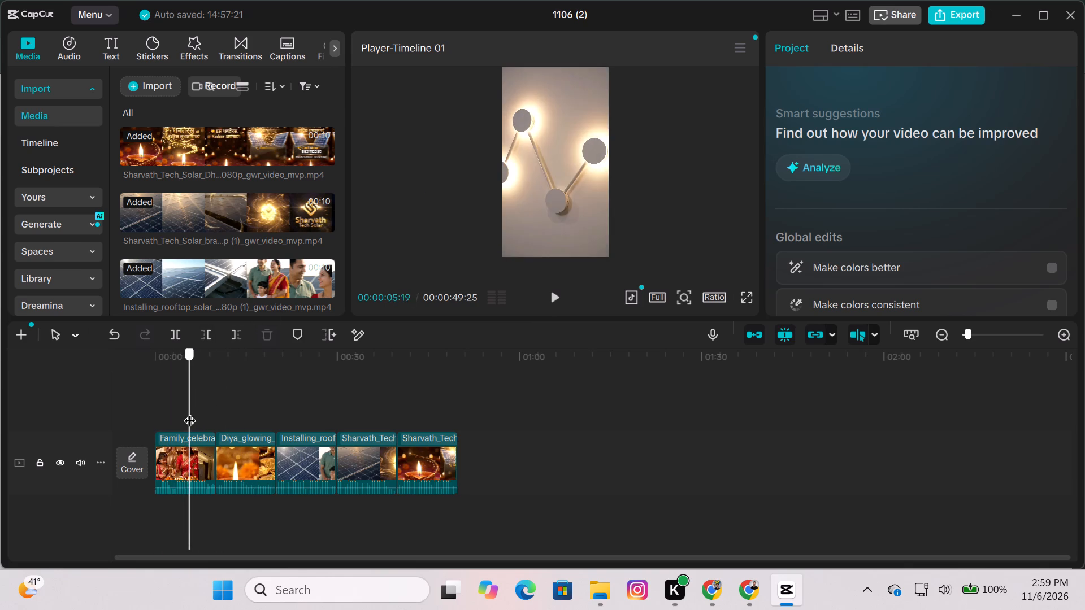
{"action": "left_click_drag", "start_coordinate": [189, 412], "coordinate": [248, 375]}
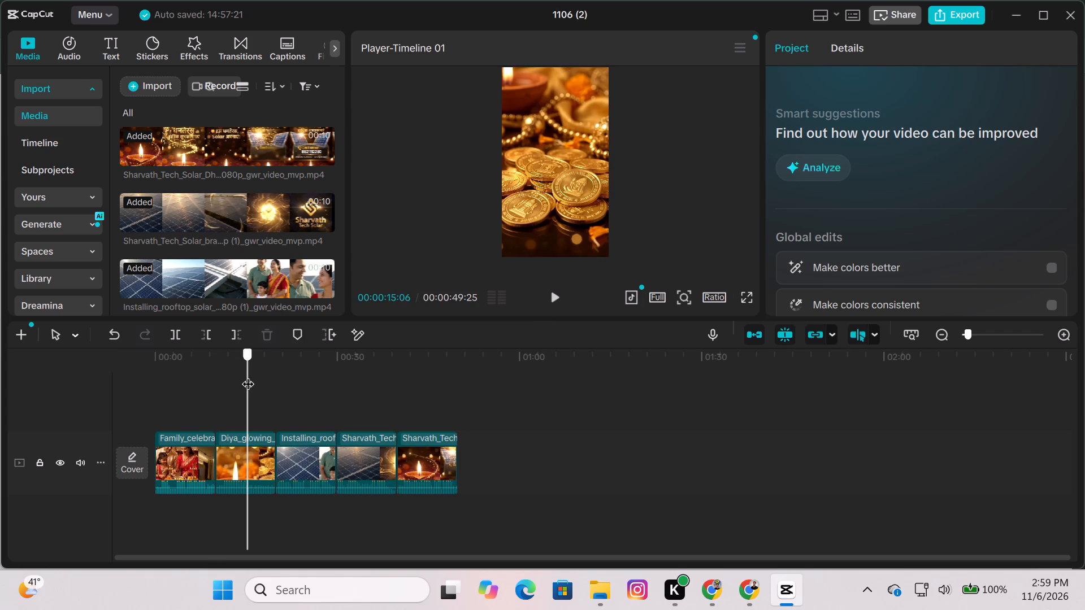
{"action": "left_click_drag", "start_coordinate": [248, 375], "coordinate": [180, 406]}
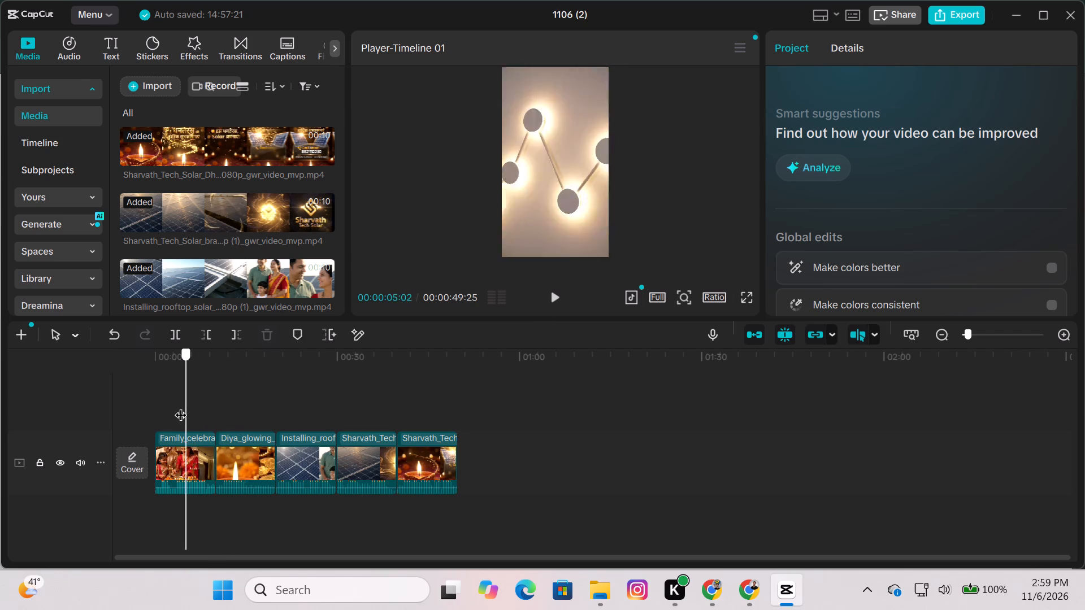
{"action": "left_click_drag", "start_coordinate": [180, 406], "coordinate": [194, 402]}
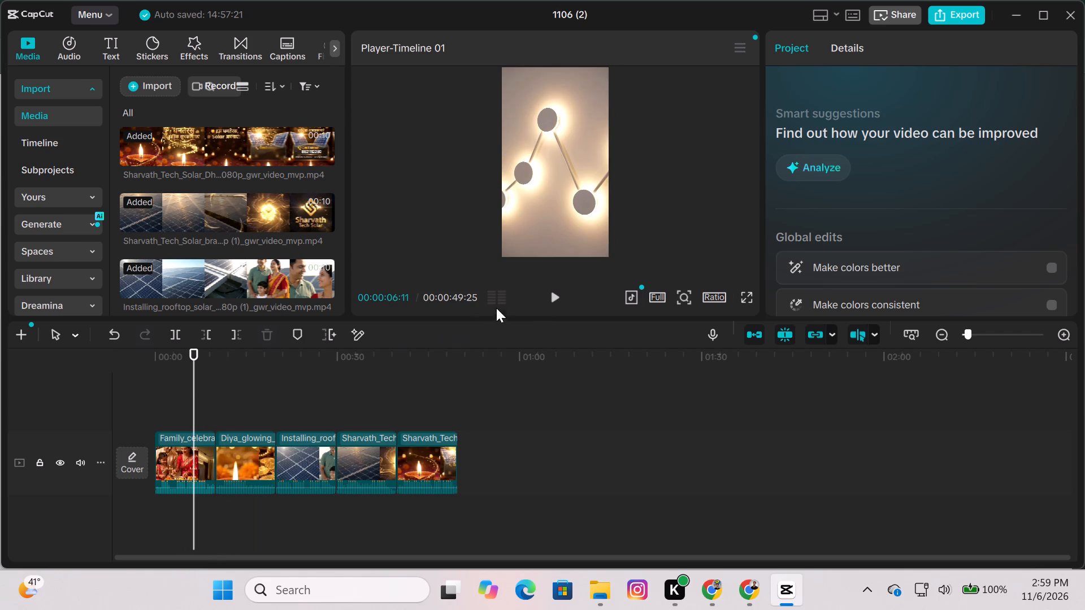
{"action": "left_click", "coordinate": [554, 294]}
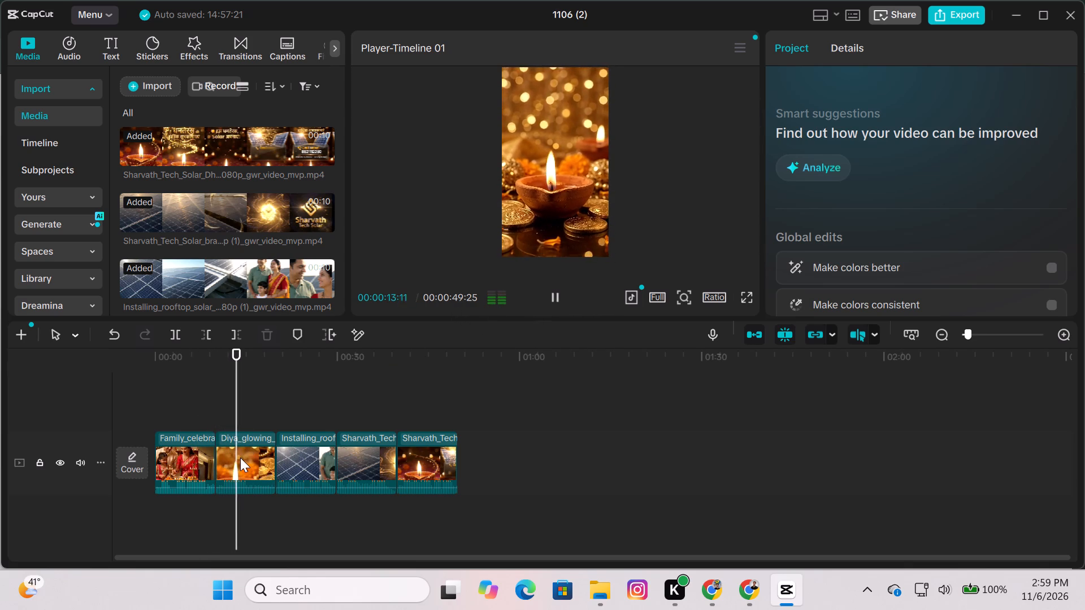
Move the glowing diya clip ahead of the family celebration clip, at the start of the timeline.
{"action": "left_click_drag", "start_coordinate": [240, 457], "coordinate": [219, 457]}
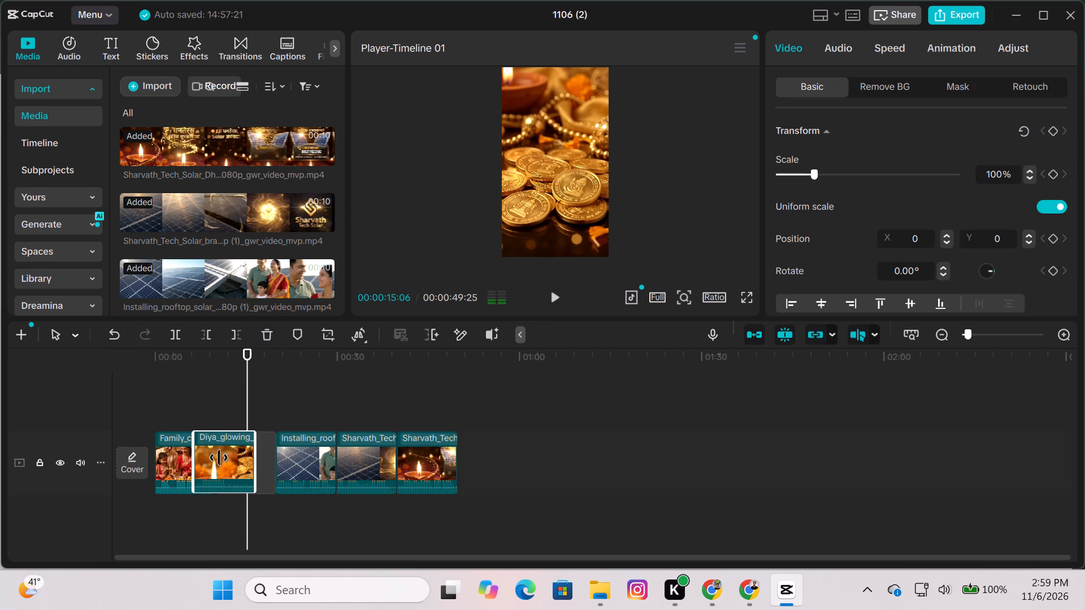
{"action": "left_click_drag", "start_coordinate": [219, 457], "coordinate": [162, 461]}
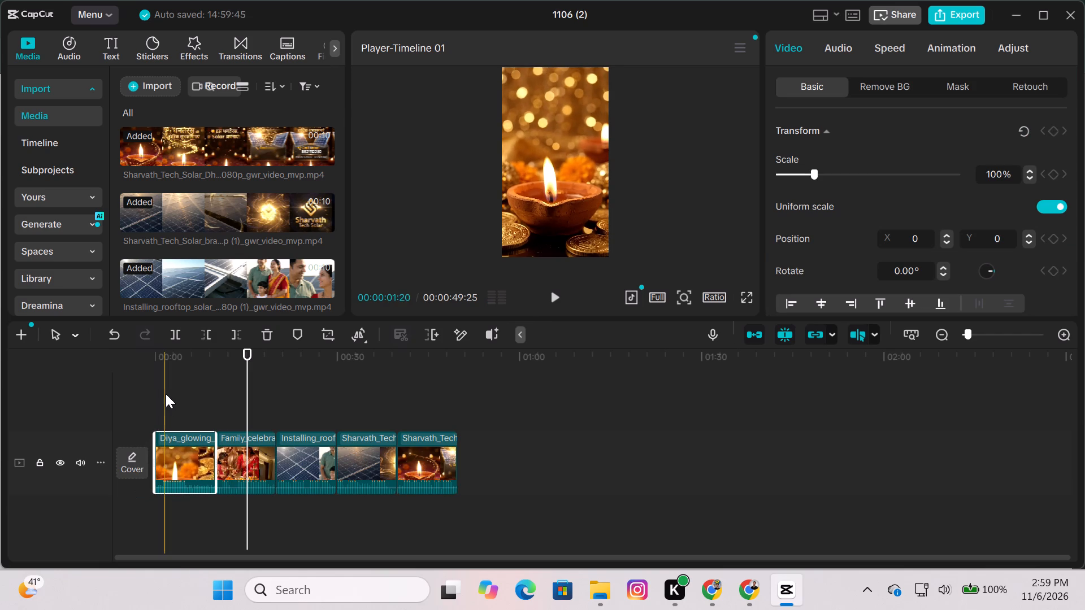
Play the glowing diya clip from the start of the timeline through to its end to review it.
{"action": "left_click", "coordinate": [166, 394]}
{"action": "left_click_drag", "start_coordinate": [166, 394], "coordinate": [144, 405]}
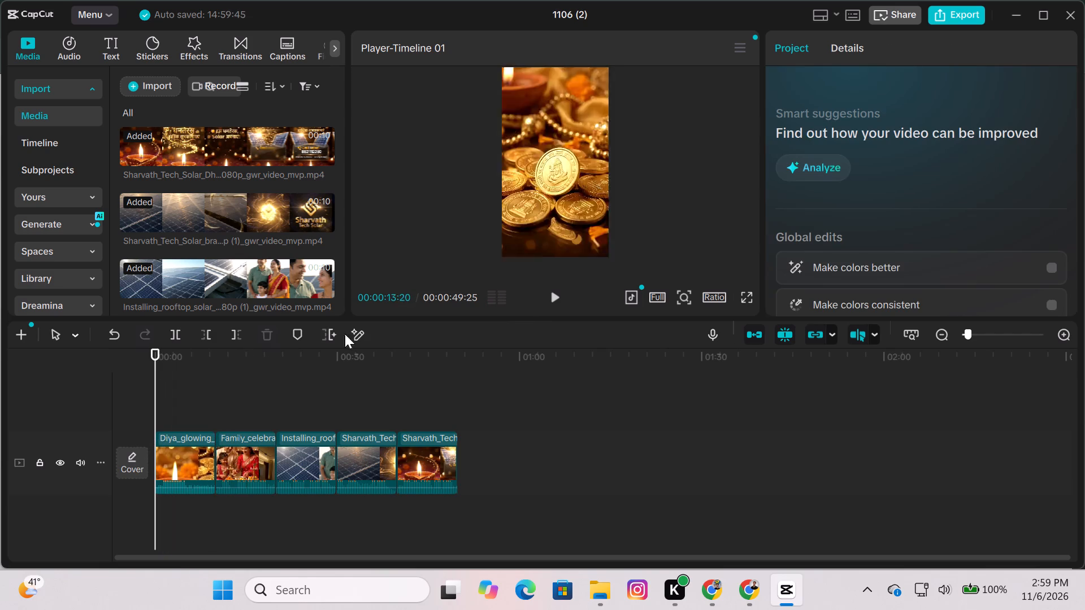
{"action": "left_click", "coordinate": [557, 294]}
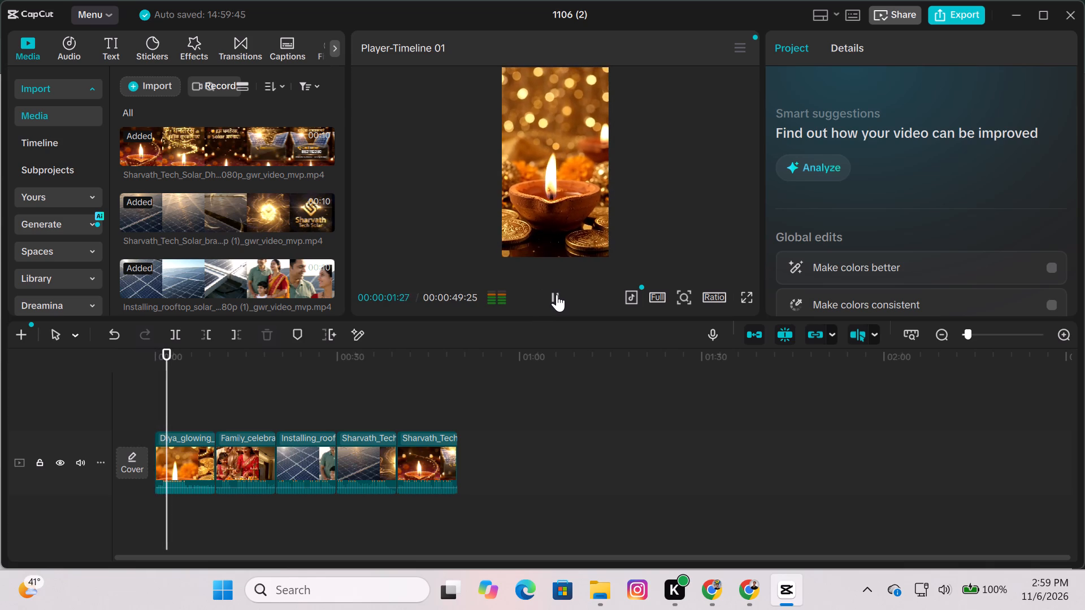
{"action": "left_click", "coordinate": [557, 294]}
{"action": "left_click", "coordinate": [557, 294]}
{"action": "left_click", "coordinate": [557, 294]}
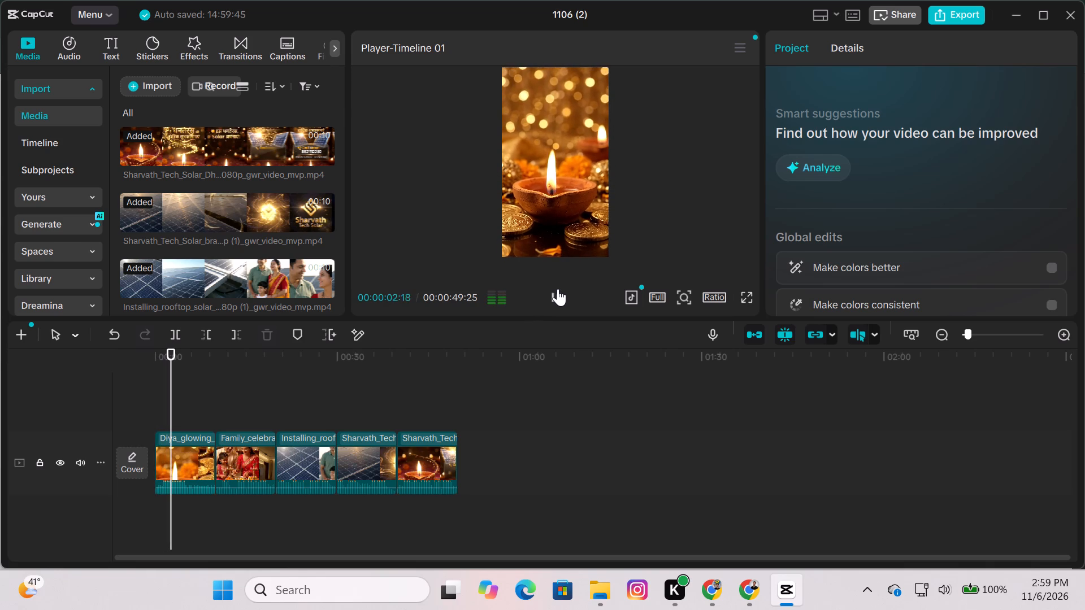
{"action": "left_click", "coordinate": [558, 289]}
{"action": "left_click", "coordinate": [558, 289]}
{"action": "left_click", "coordinate": [558, 289]}
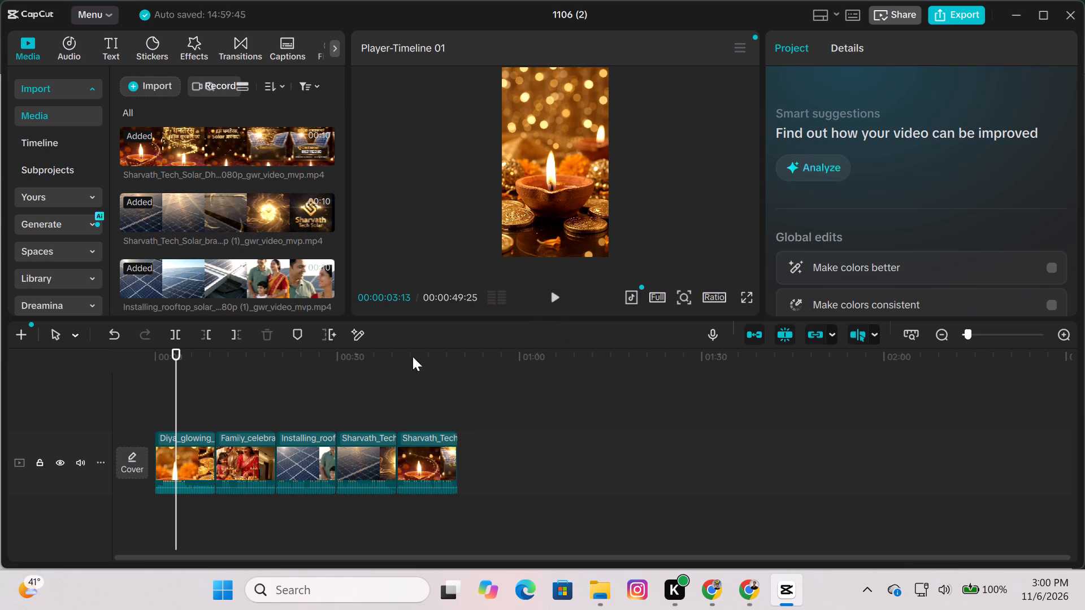
{"action": "left_click", "coordinate": [555, 298]}
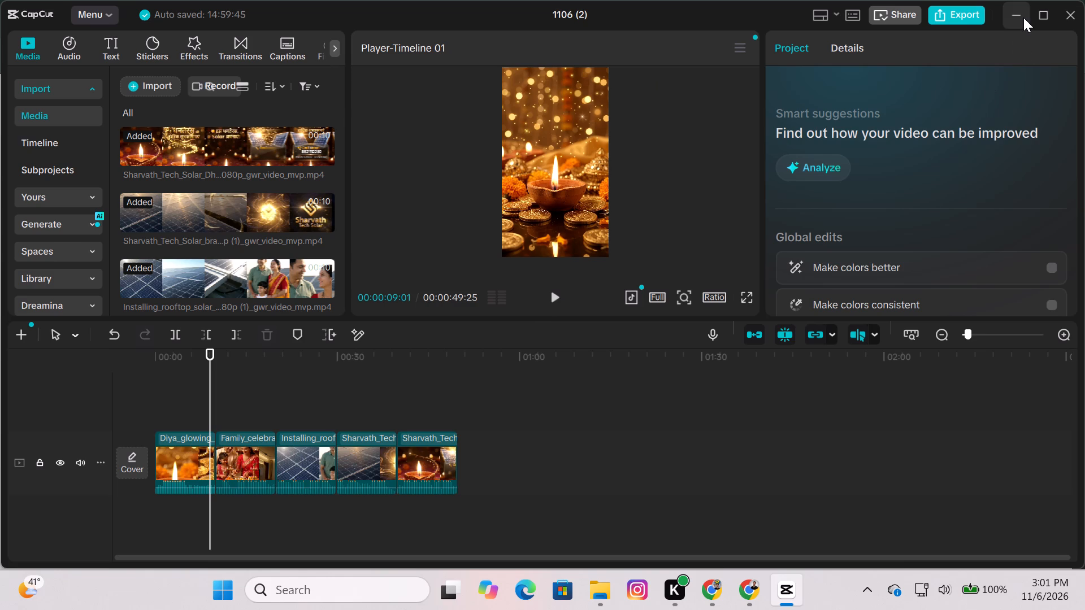
{"action": "left_click_drag", "start_coordinate": [214, 391], "coordinate": [198, 398]}
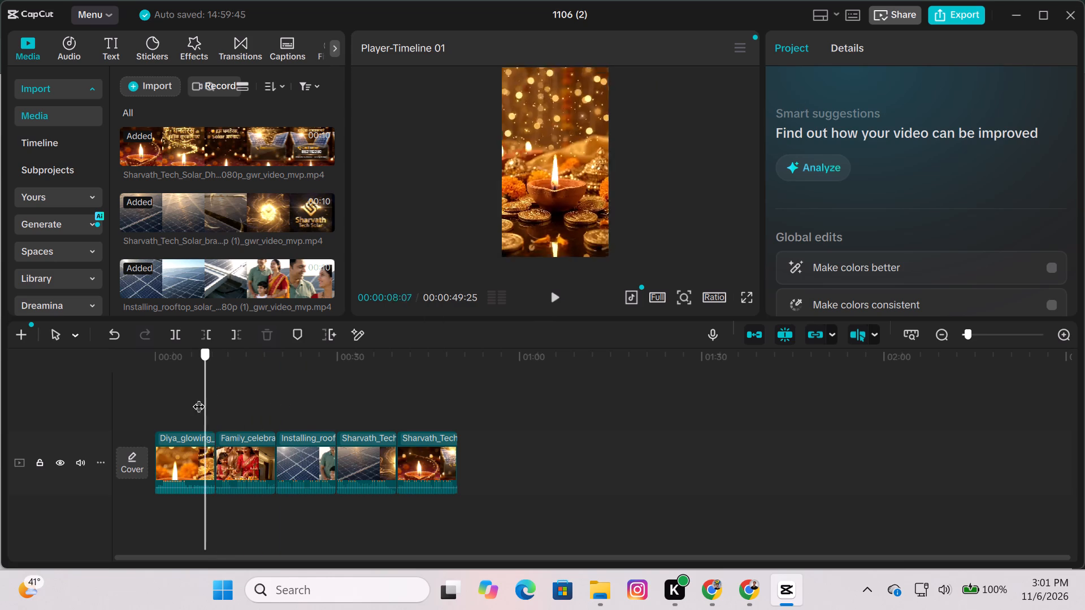
{"action": "left_click_drag", "start_coordinate": [198, 398], "coordinate": [121, 411]}
{"action": "left_click", "coordinate": [561, 300]}
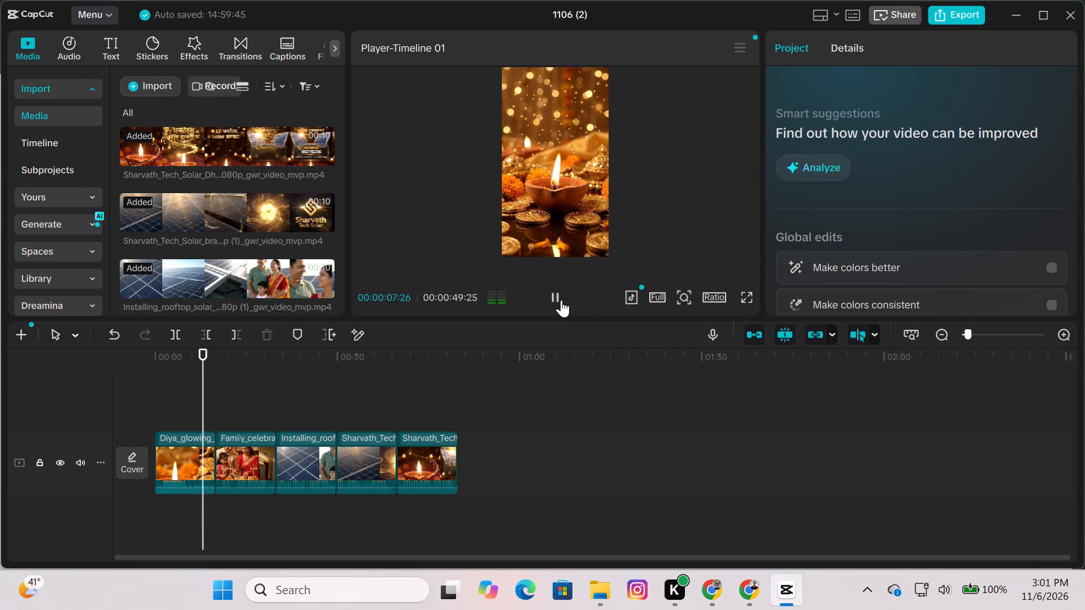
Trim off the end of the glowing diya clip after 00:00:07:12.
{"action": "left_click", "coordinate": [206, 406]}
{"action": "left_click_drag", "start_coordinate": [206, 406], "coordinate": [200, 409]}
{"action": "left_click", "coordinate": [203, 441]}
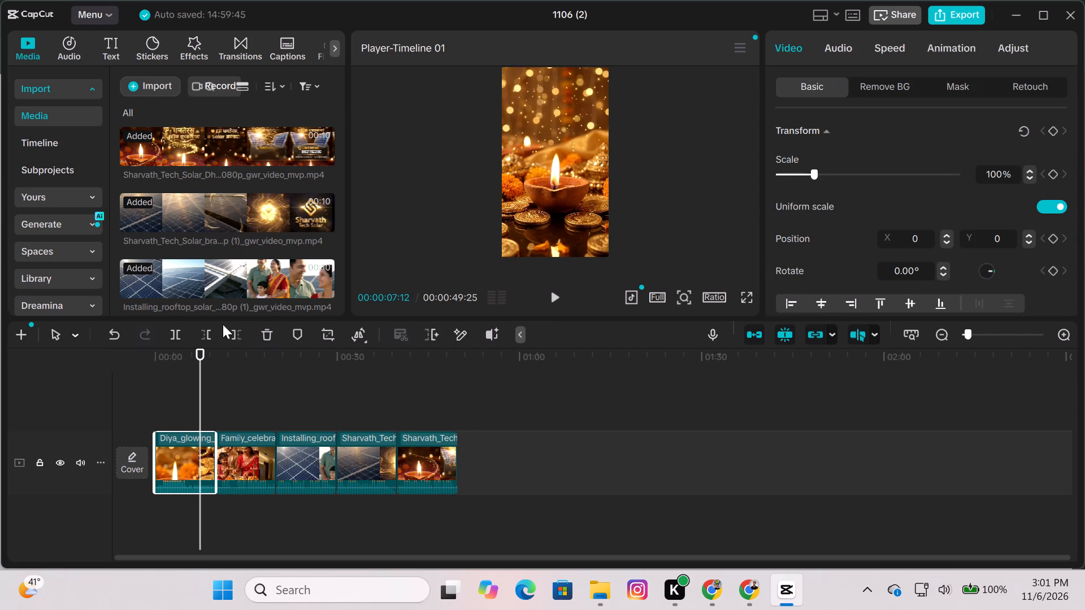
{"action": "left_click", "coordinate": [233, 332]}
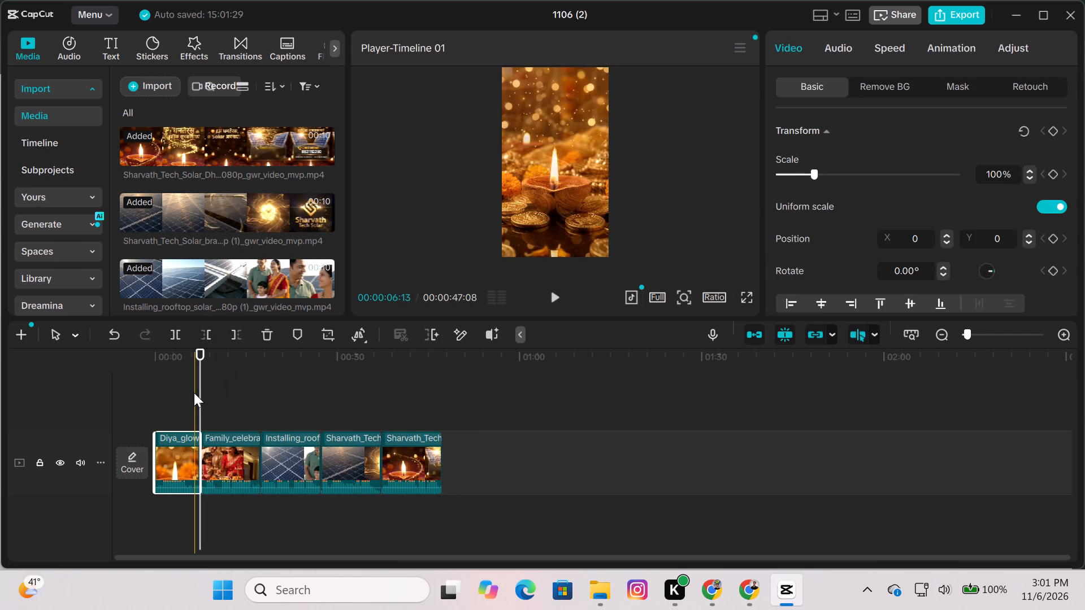
Locate the end of the gold coins shot in the diya clip and trim off everything after 00:00:05:17.
{"action": "left_click", "coordinate": [194, 393]}
{"action": "left_click", "coordinate": [557, 296]}
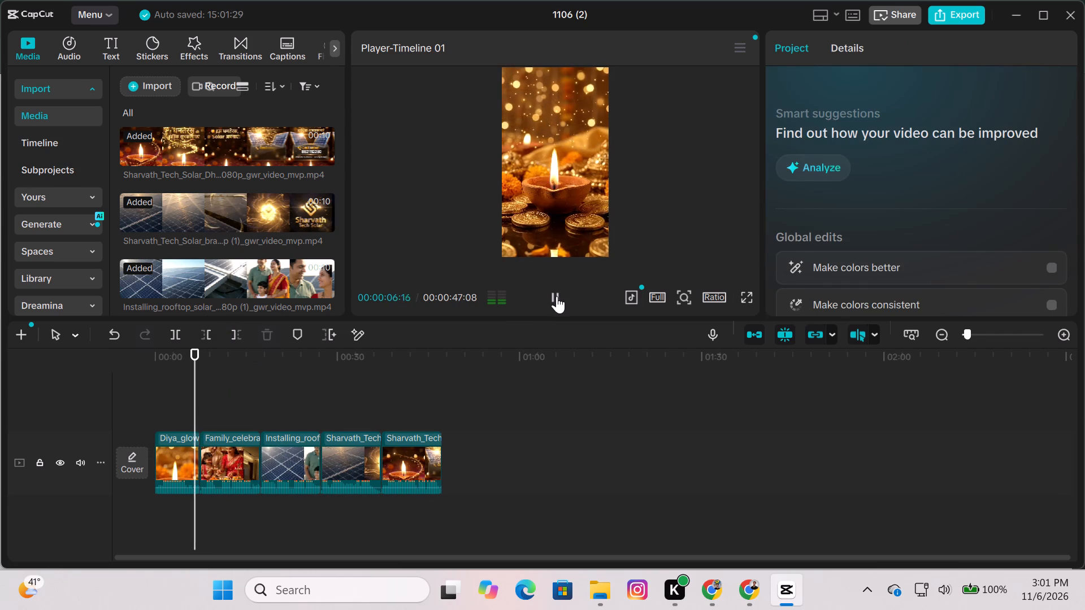
{"action": "left_click", "coordinate": [557, 296]}
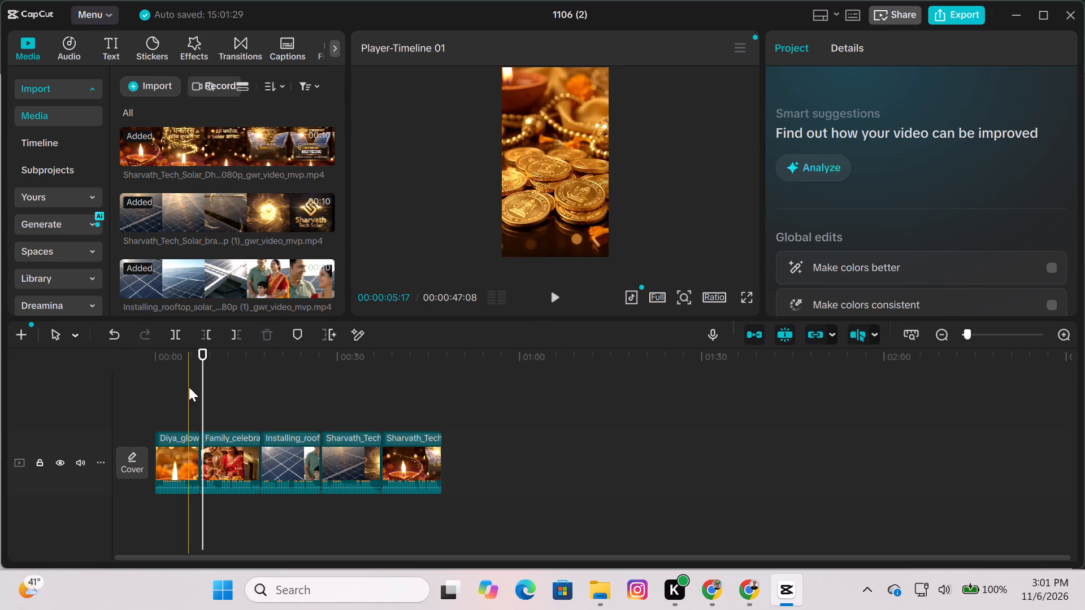
{"action": "left_click", "coordinate": [189, 387]}
{"action": "left_click", "coordinate": [557, 292]}
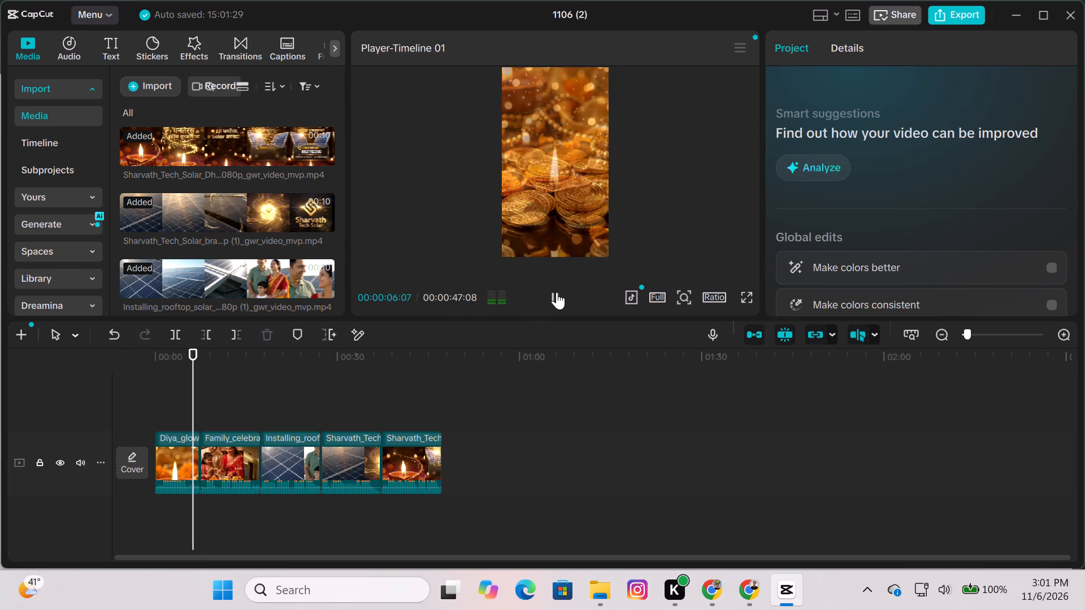
{"action": "left_click", "coordinate": [557, 292]}
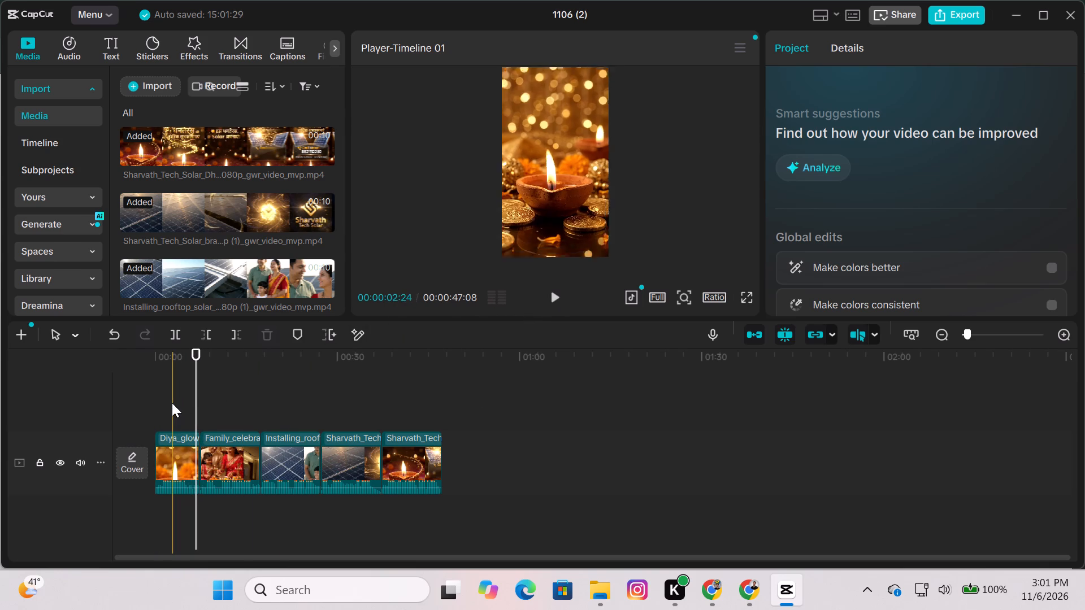
{"action": "left_click", "coordinate": [172, 403]}
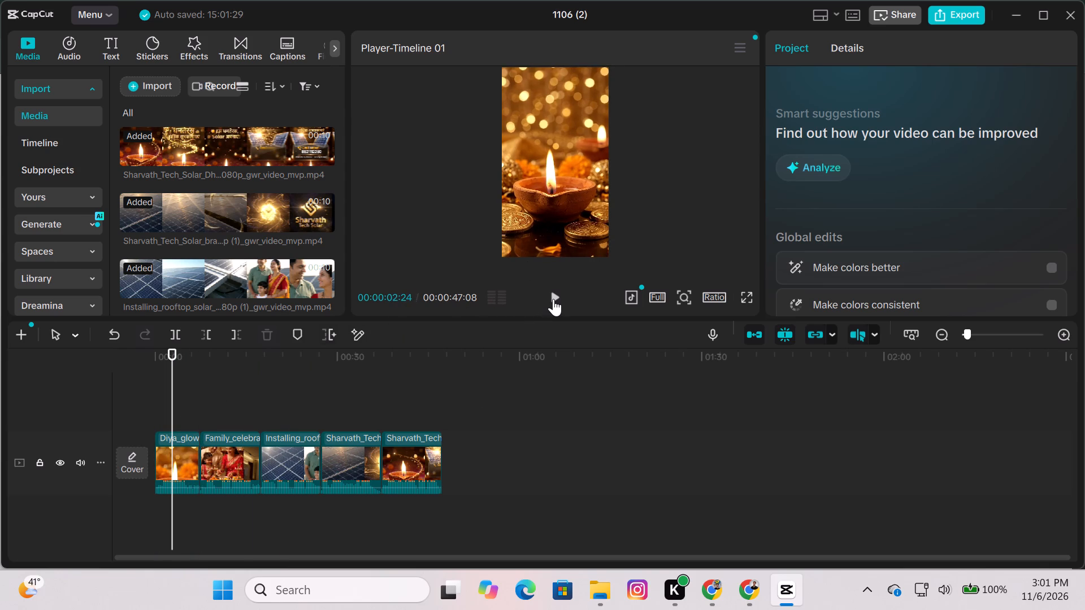
{"action": "left_click", "coordinate": [553, 299]}
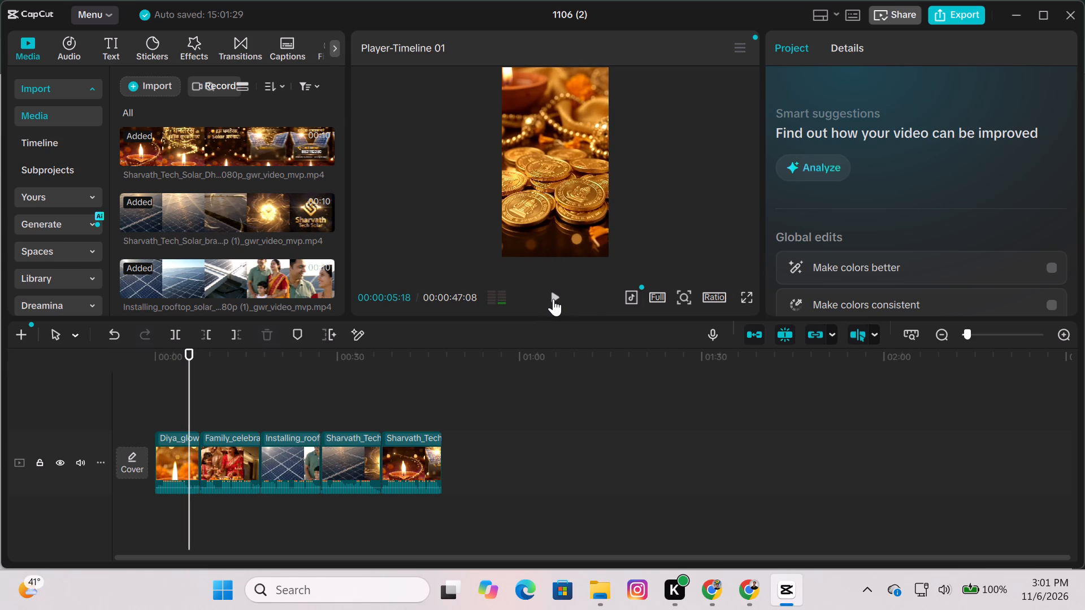
{"action": "left_click", "coordinate": [553, 299]}
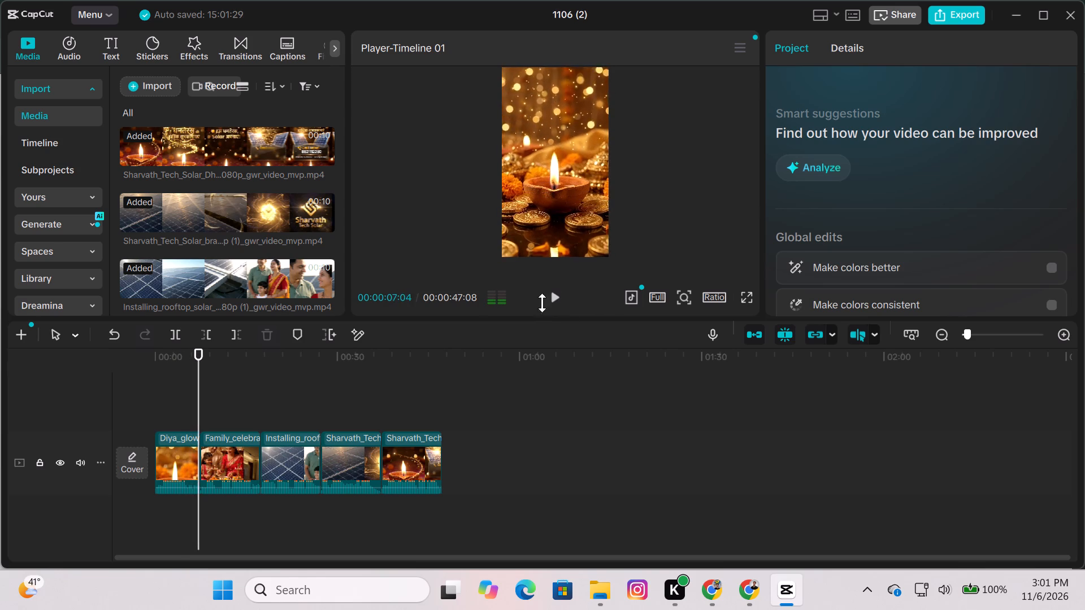
{"action": "left_click", "coordinate": [185, 394]}
{"action": "left_click", "coordinate": [185, 394]}
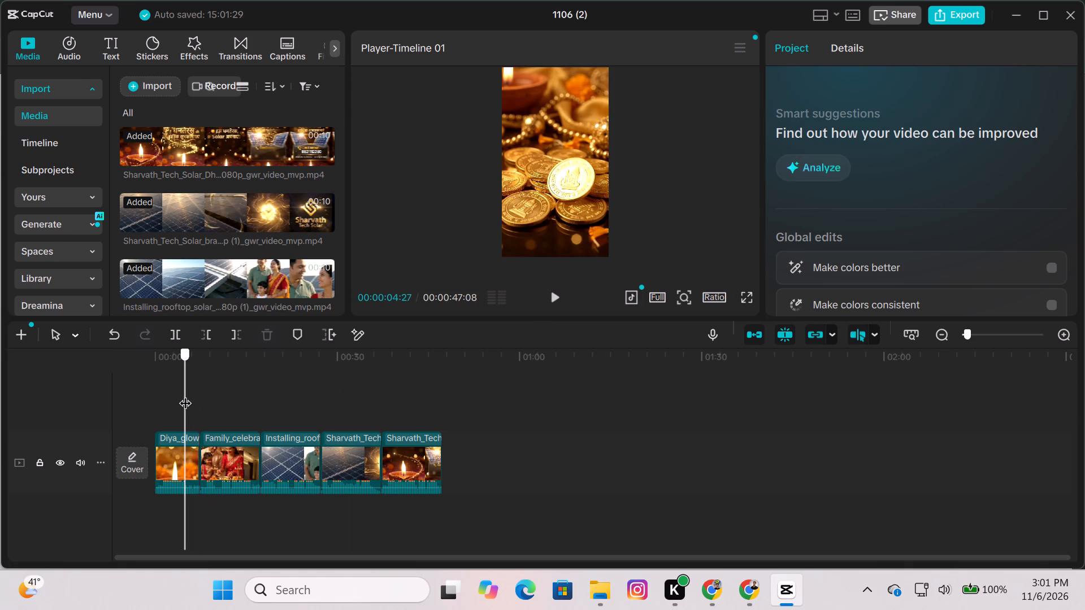
{"action": "left_click", "coordinate": [553, 286]}
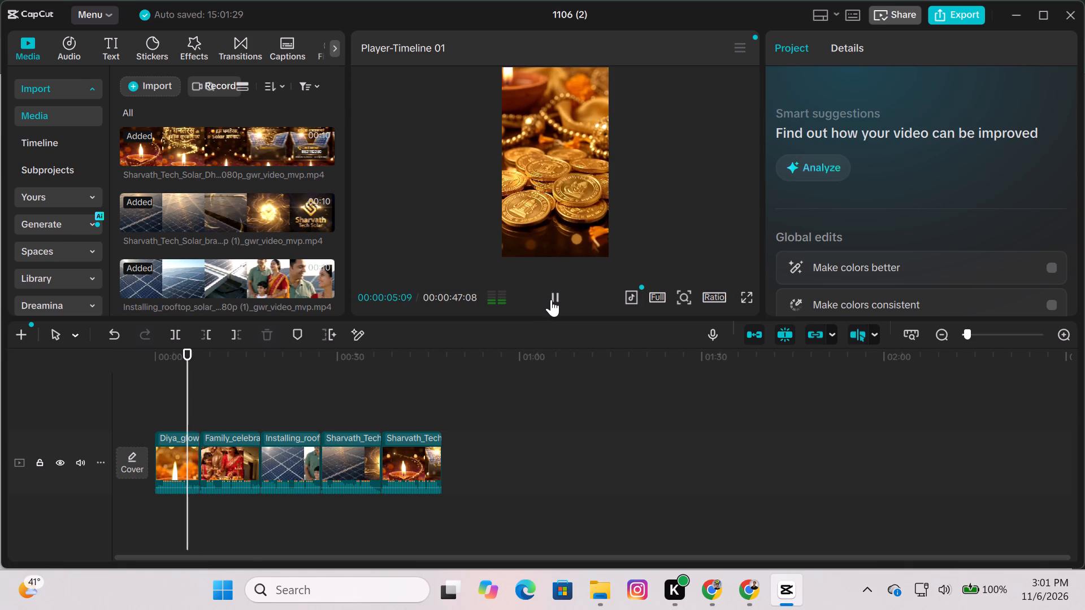
{"action": "left_click", "coordinate": [551, 299]}
{"action": "left_click", "coordinate": [229, 335]}
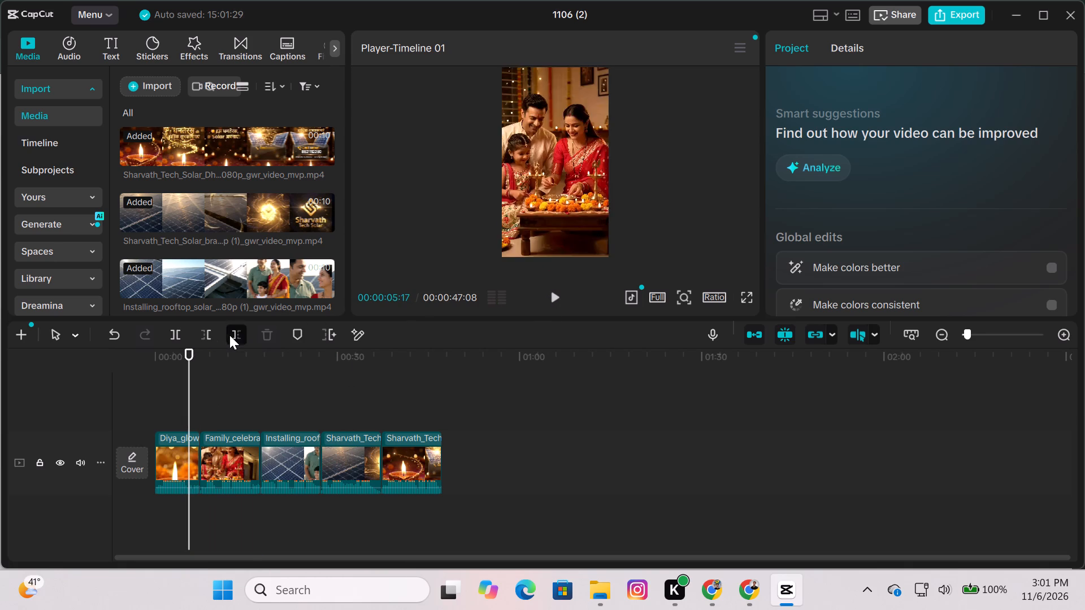
Trim off the beginning of the family celebration clip before 00:00:06:20.
{"action": "left_click", "coordinate": [552, 300]}
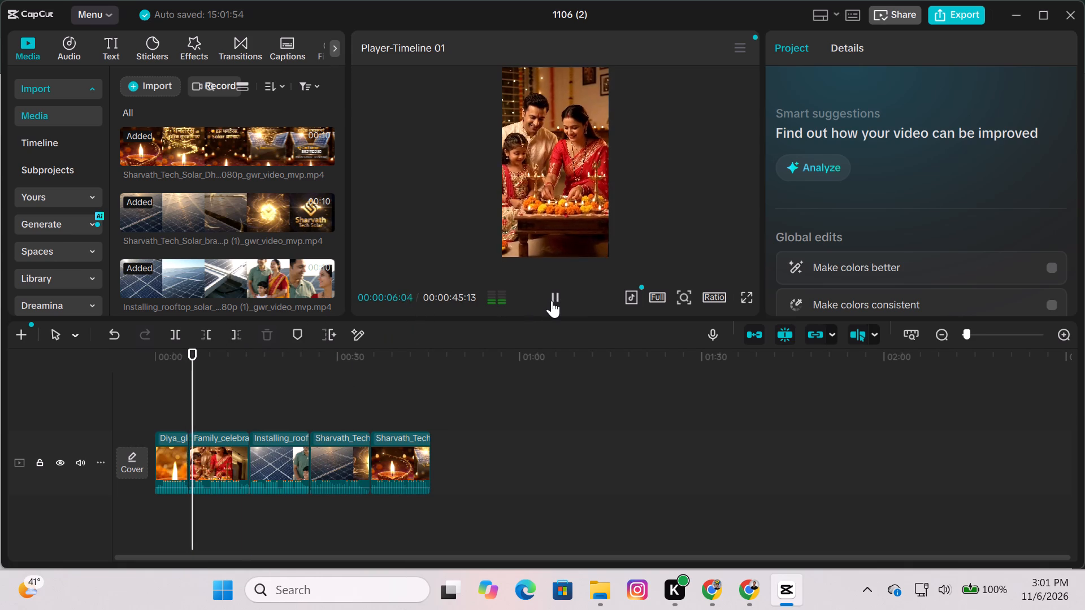
{"action": "left_click", "coordinate": [552, 300]}
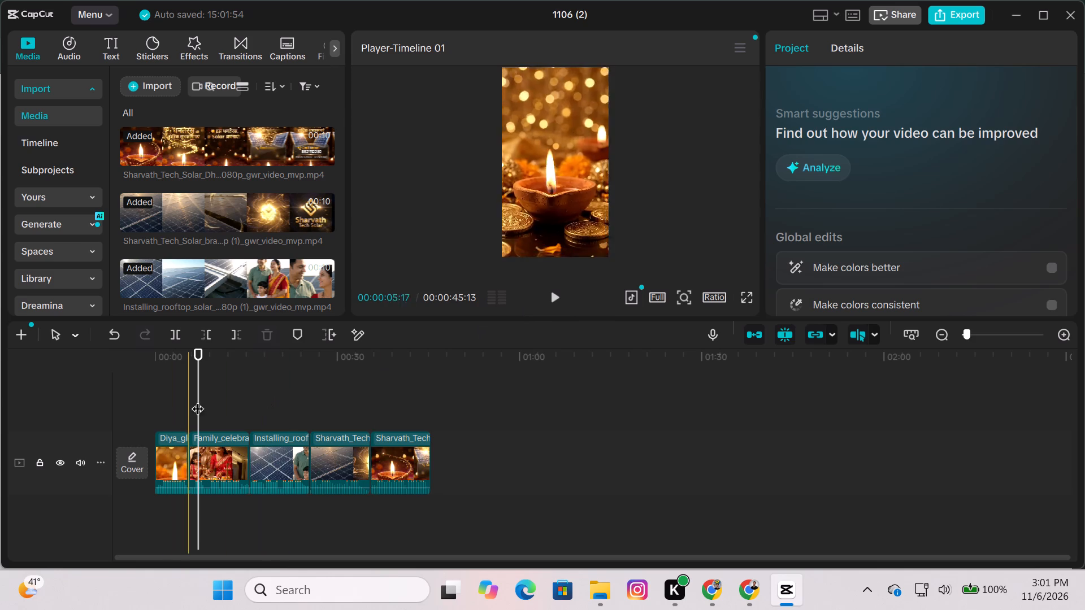
{"action": "left_click", "coordinate": [992, 337]}
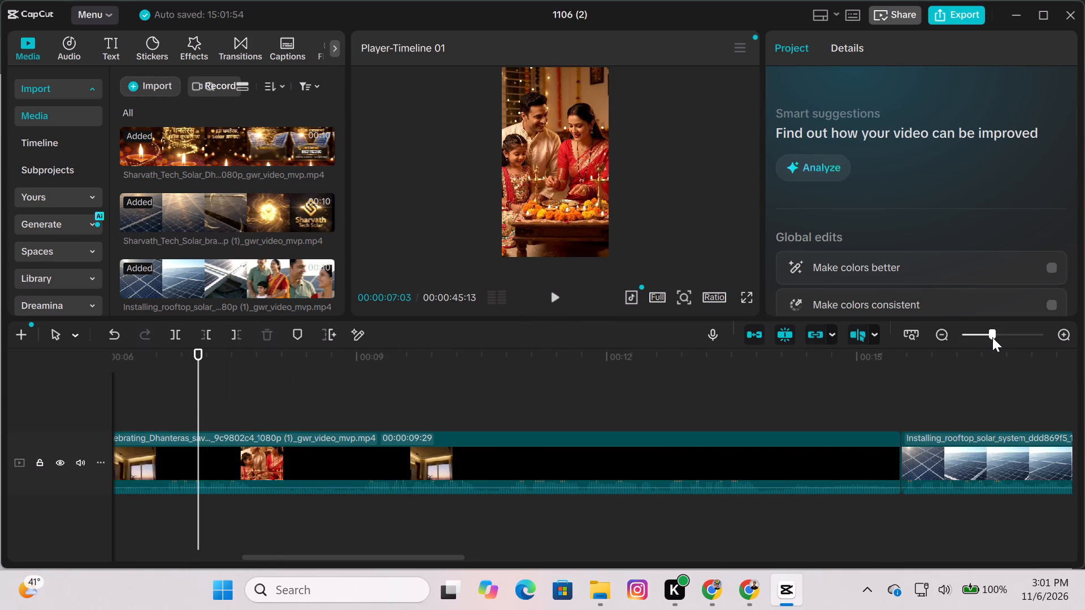
{"action": "left_click", "coordinate": [160, 385]}
{"action": "left_click_drag", "start_coordinate": [160, 385], "coordinate": [321, 391]}
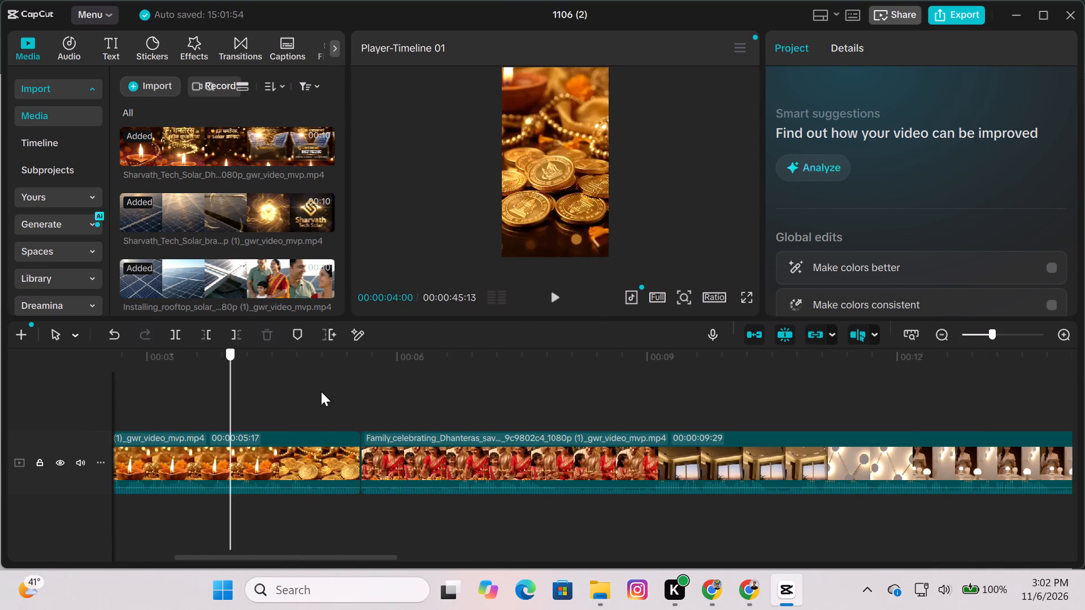
{"action": "left_click_drag", "start_coordinate": [321, 391], "coordinate": [454, 415]}
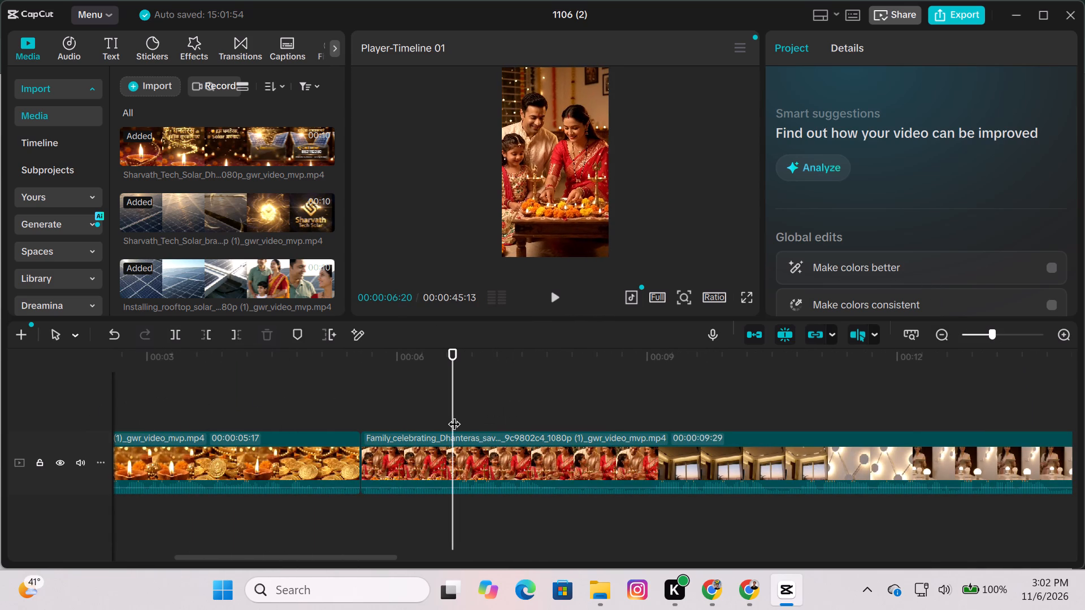
{"action": "left_click", "coordinate": [202, 333]}
Play from the gold coins shot through the family celebration clip, and replay its closing shots to find where to end it.
{"action": "left_click", "coordinate": [344, 380]}
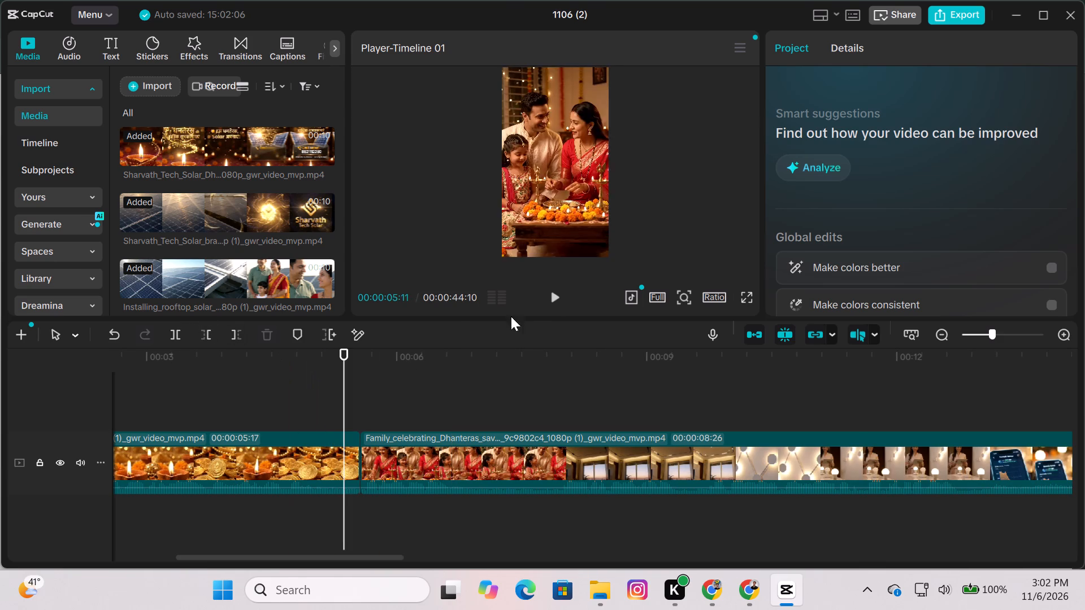
{"action": "left_click", "coordinate": [550, 300]}
{"action": "left_click", "coordinate": [550, 300]}
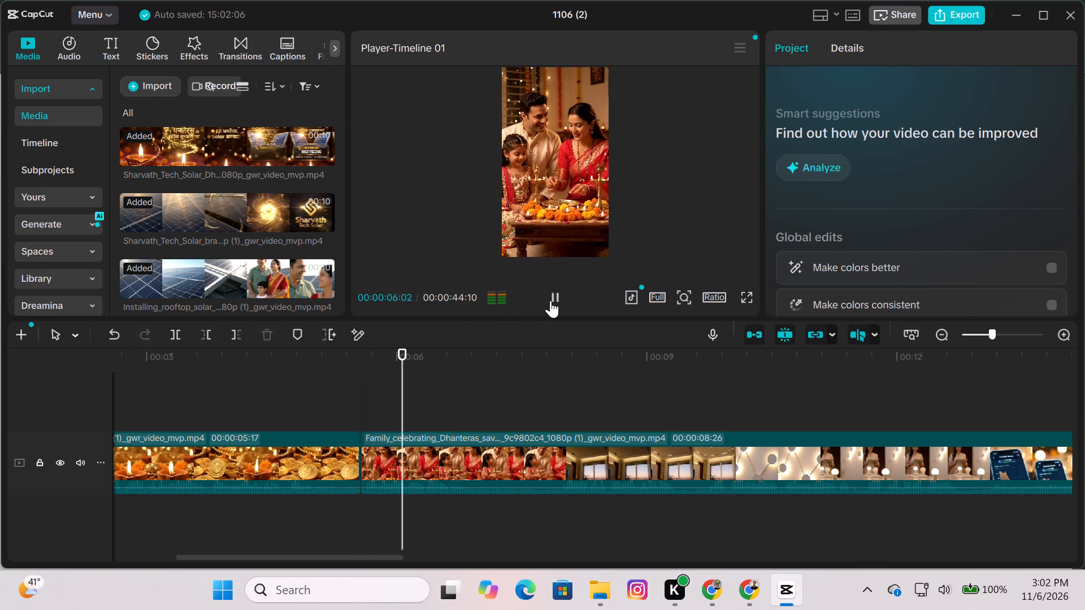
{"action": "left_click", "coordinate": [324, 393]}
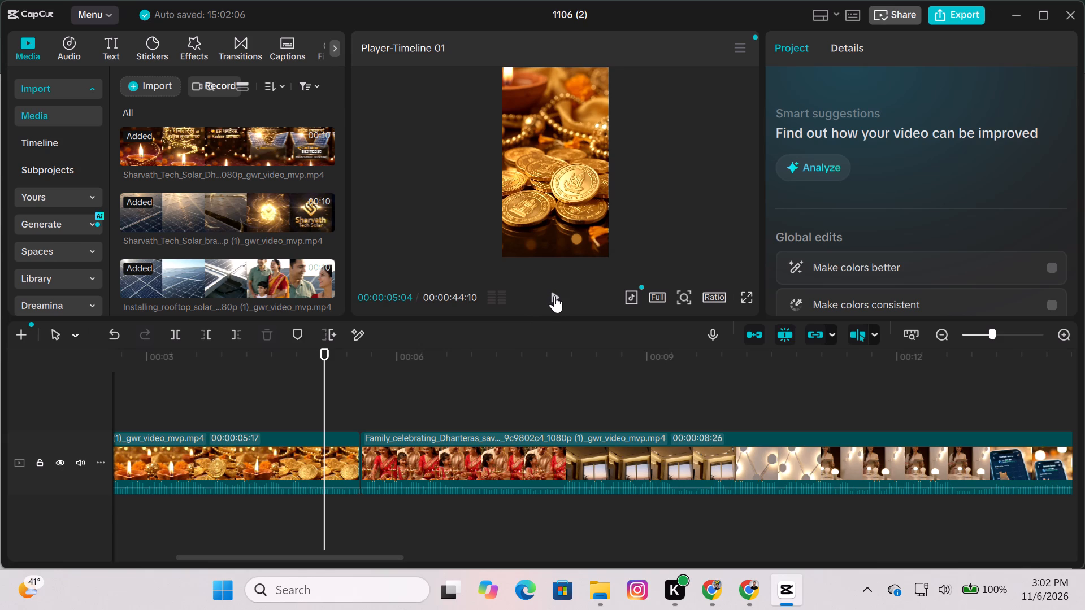
{"action": "left_click", "coordinate": [554, 295]}
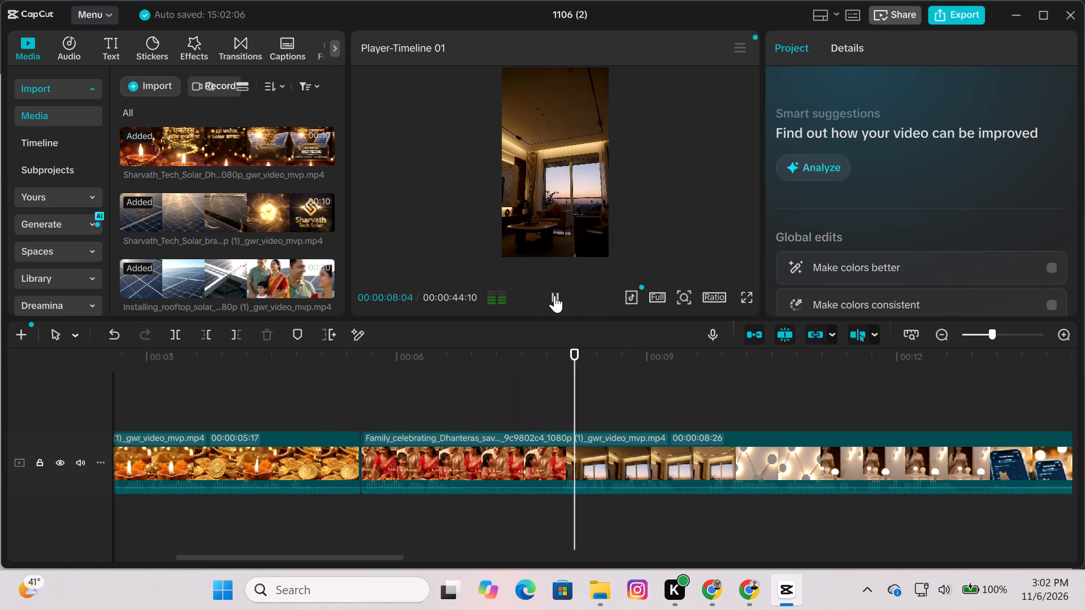
{"action": "left_click", "coordinate": [554, 295]}
{"action": "left_click", "coordinate": [554, 295]}
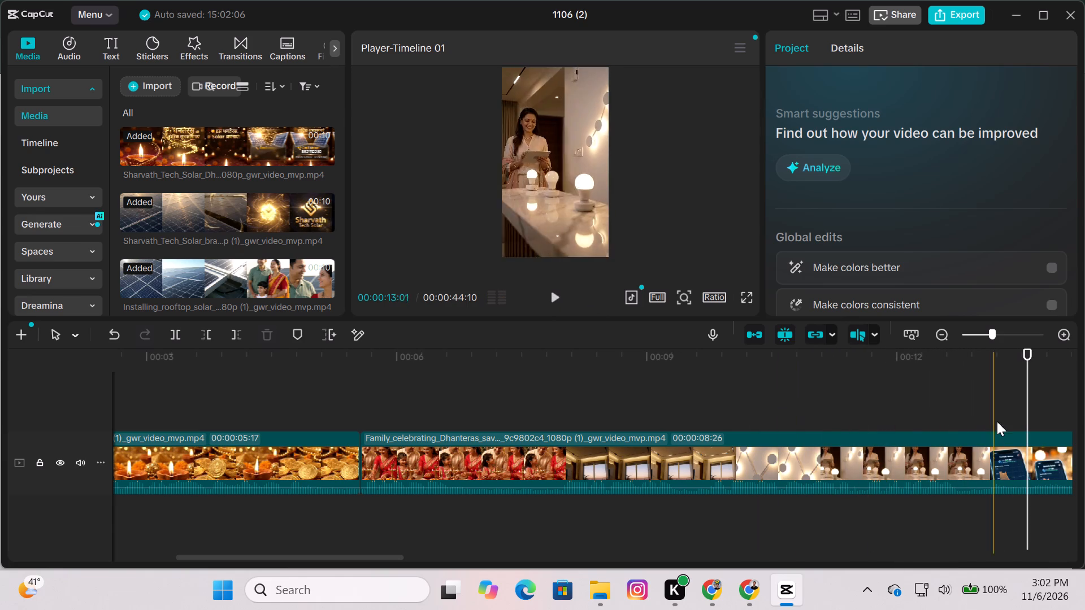
{"action": "left_click", "coordinate": [967, 416]}
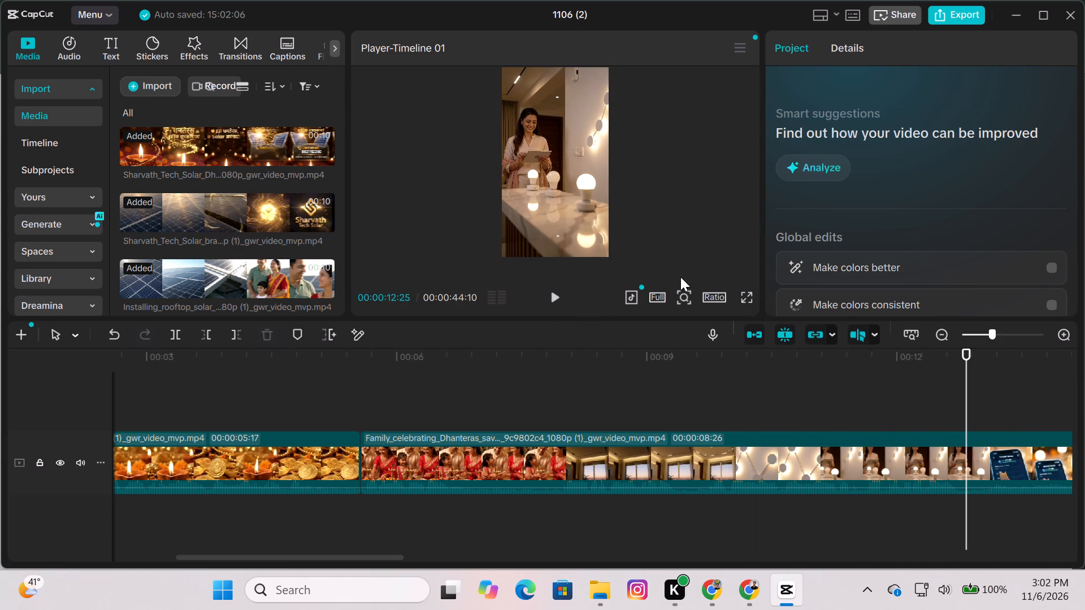
{"action": "left_click", "coordinate": [551, 294]}
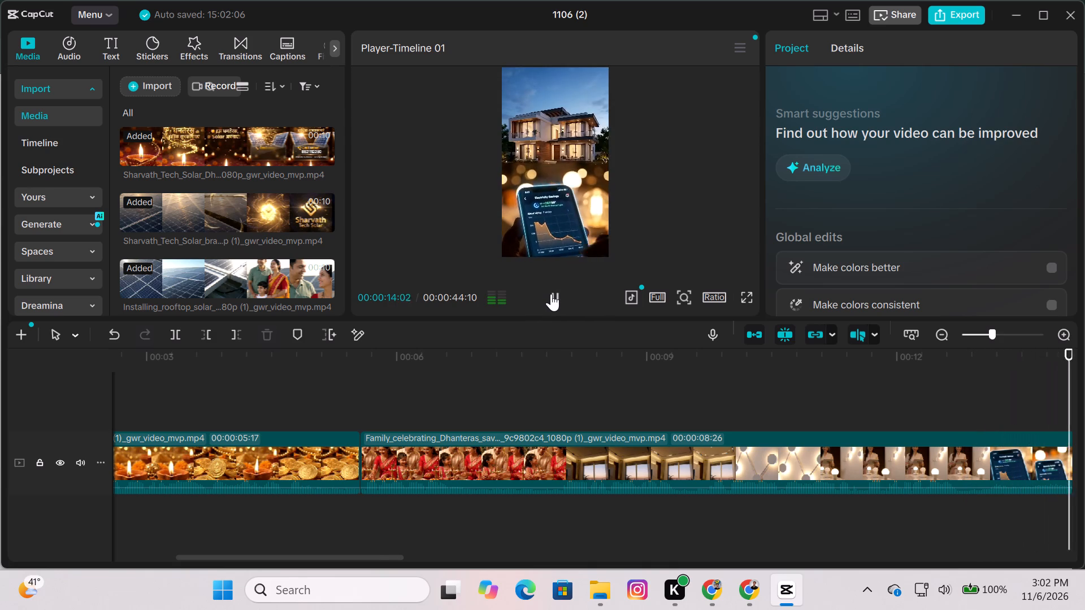
{"action": "left_click", "coordinate": [551, 294]}
Trim off the phone shots at the end of the family celebration clip, leaving the clip 00:00:07:05 long.
{"action": "left_click", "coordinate": [203, 384]}
{"action": "left_click_drag", "start_coordinate": [203, 384], "coordinate": [115, 423]}
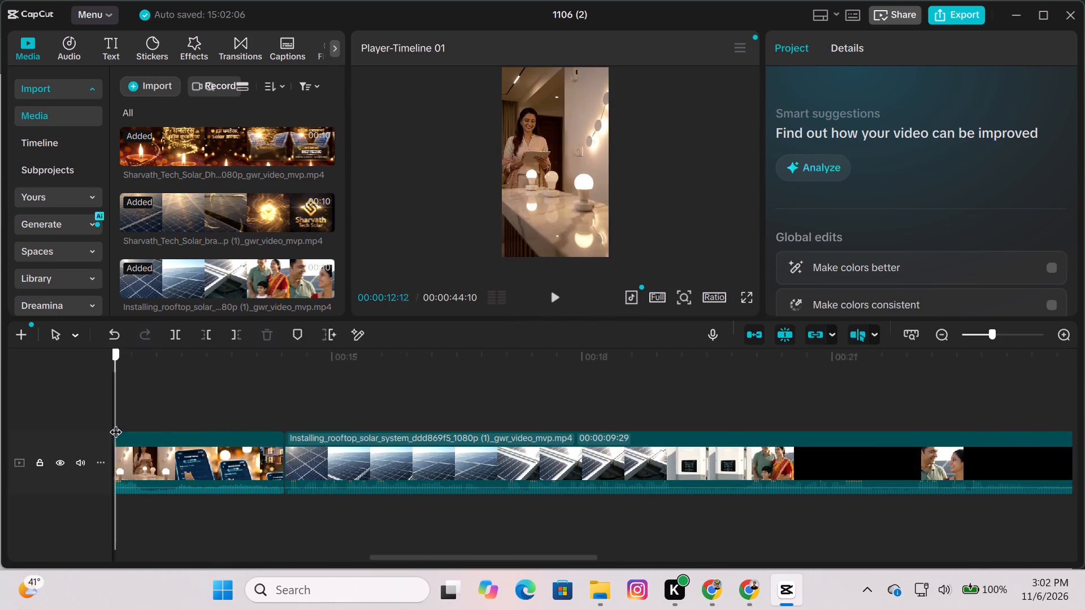
{"action": "left_click_drag", "start_coordinate": [115, 423], "coordinate": [266, 422]}
{"action": "left_click", "coordinate": [236, 338]}
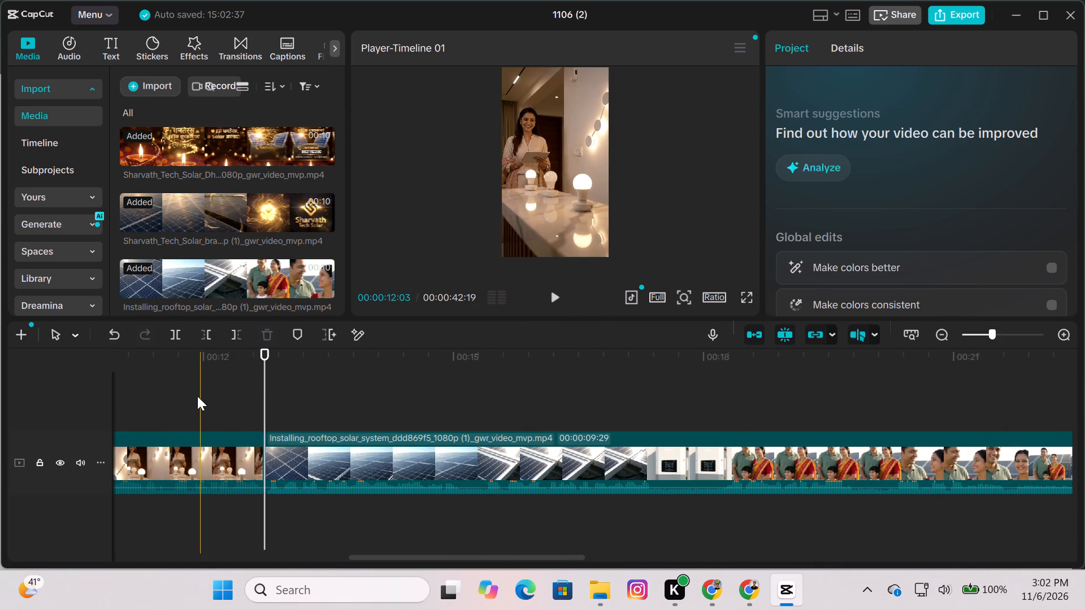
Review the join into the rooftop solar installation clip and play on through to the gold logo in the brand reveal clip.
{"action": "left_click", "coordinate": [197, 396]}
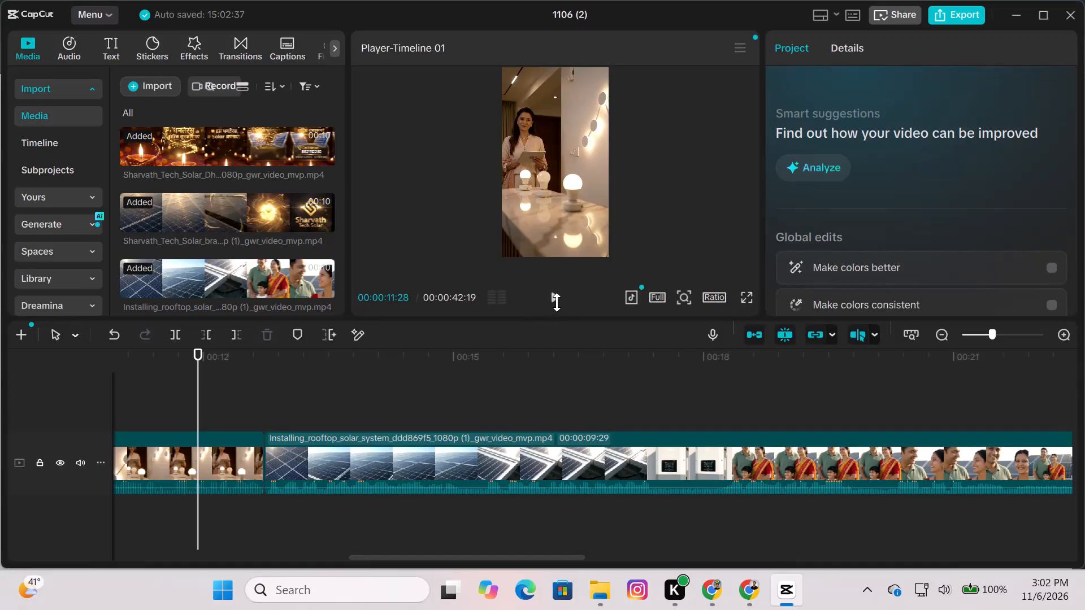
{"action": "left_click", "coordinate": [557, 302]}
{"action": "left_click", "coordinate": [557, 302]}
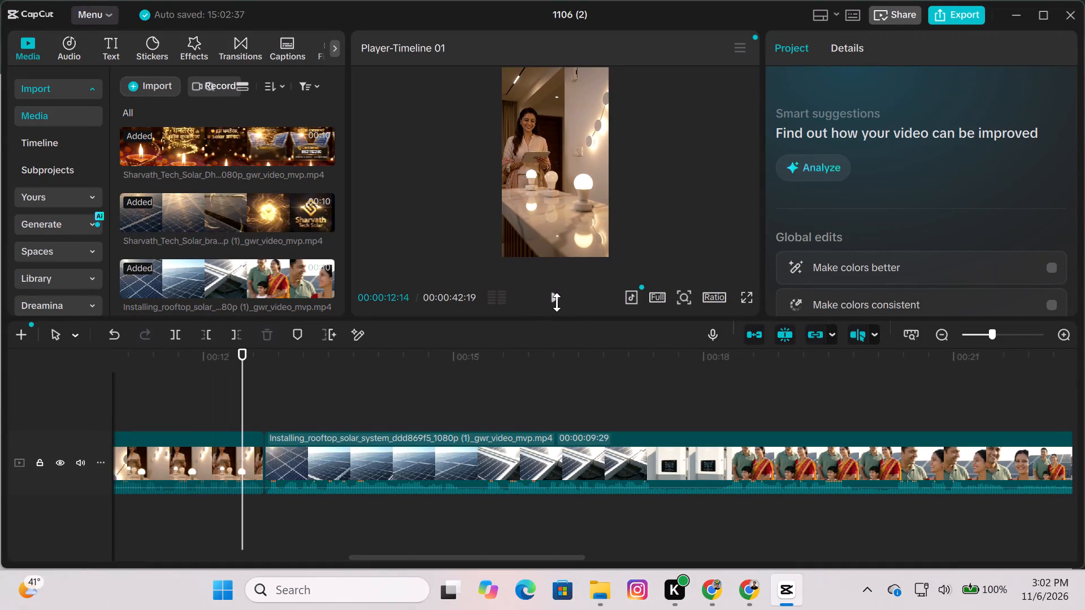
{"action": "left_click", "coordinate": [557, 302]}
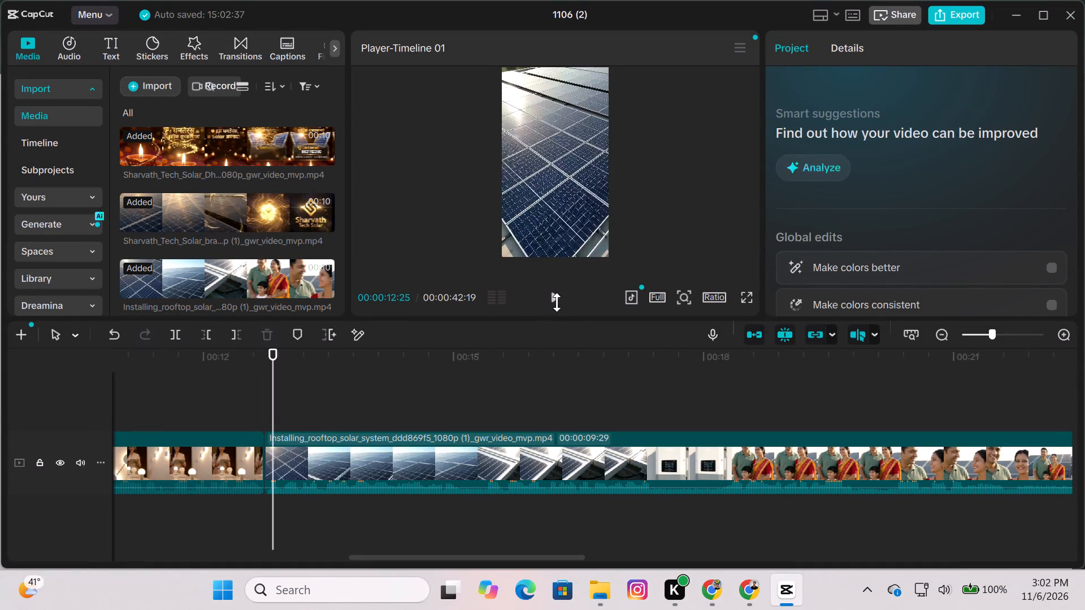
{"action": "left_click", "coordinate": [212, 397]}
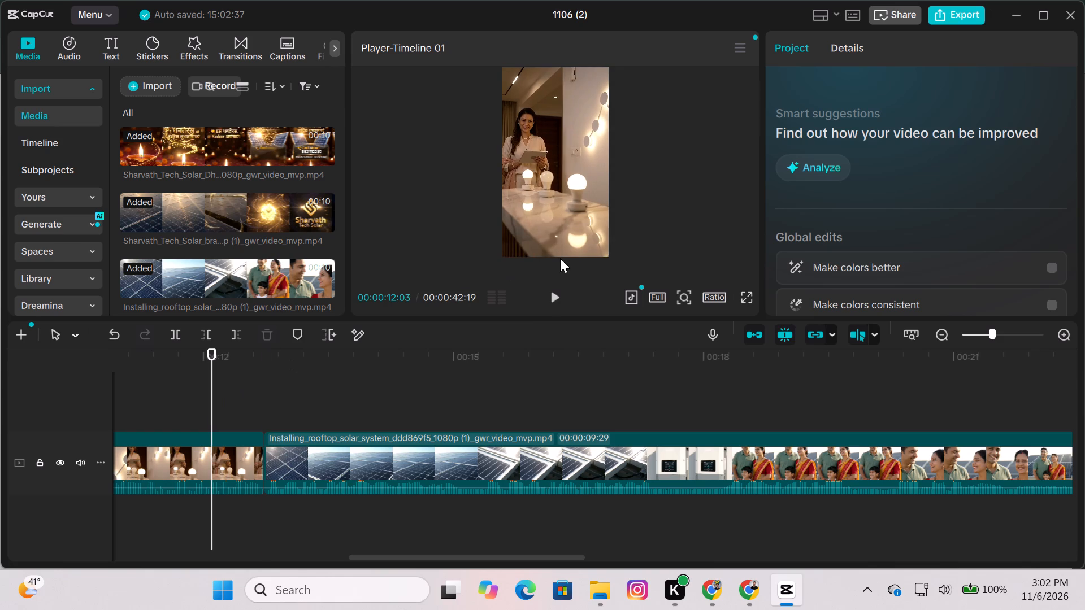
{"action": "left_click", "coordinate": [549, 288]}
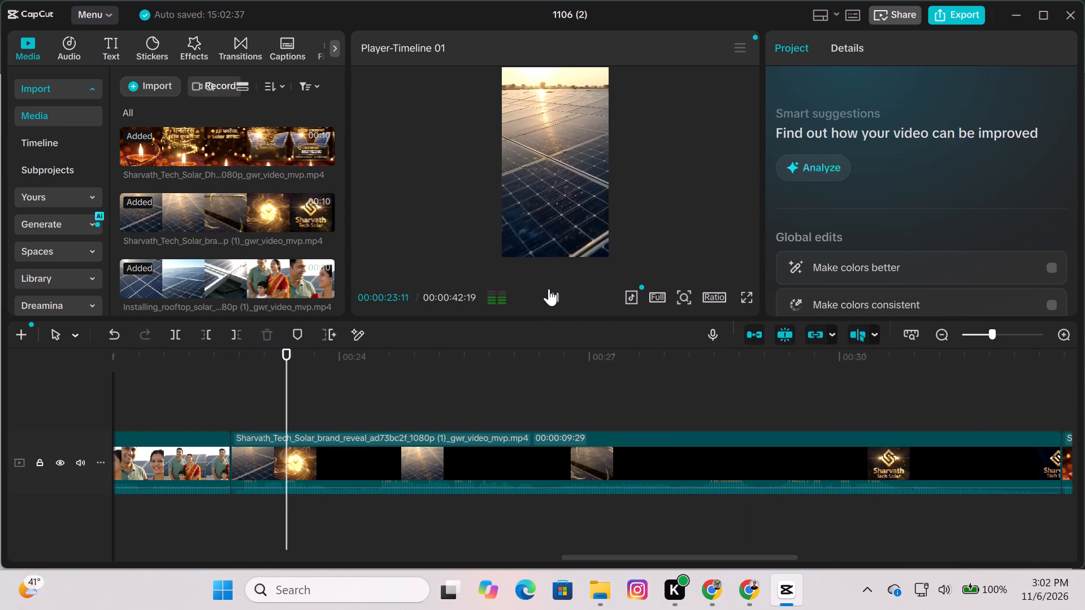
{"action": "left_click", "coordinate": [549, 289]}
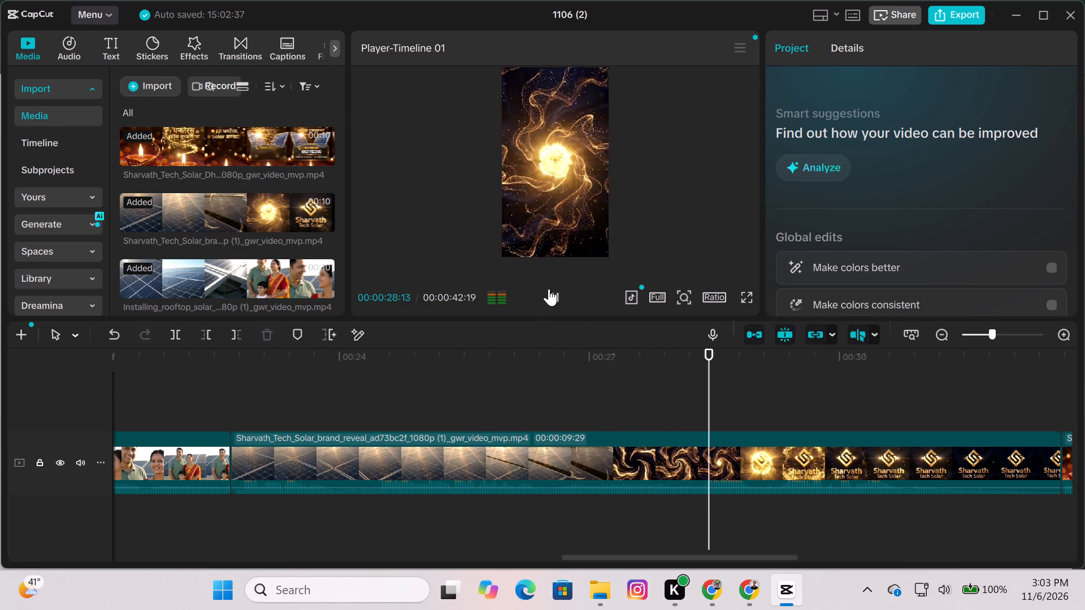
Delete the Sharvath Tech Solar brand reveal clip from the timeline.
{"action": "left_click", "coordinate": [536, 438]}
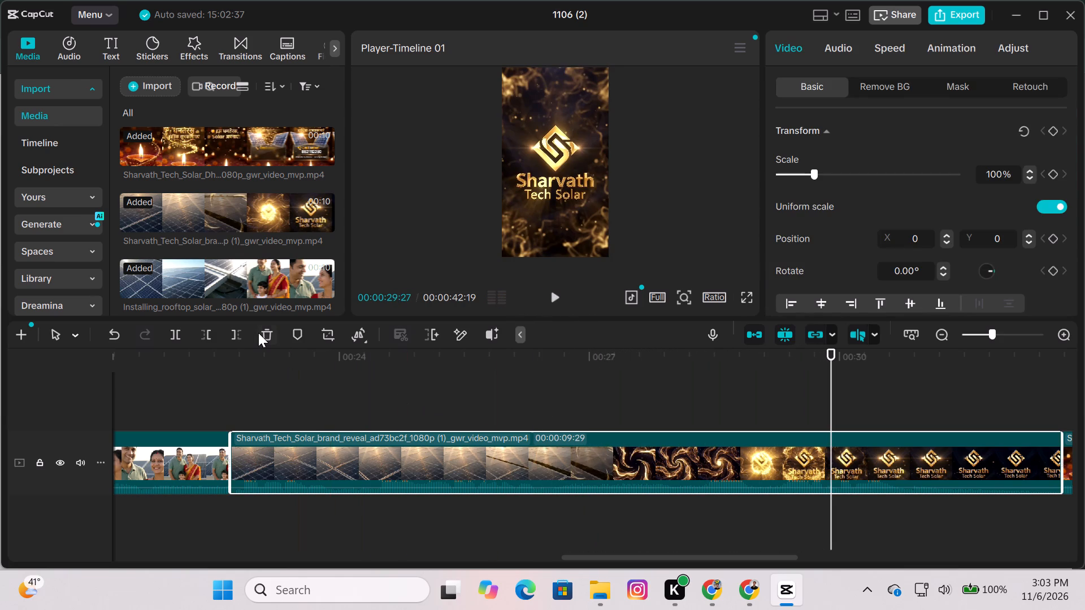
{"action": "left_click", "coordinate": [258, 333]}
Play from the end of the rooftop installation clip through the Dhanteras wish clip, and replay the opening diya shots.
{"action": "left_click", "coordinate": [403, 389]}
{"action": "left_click_drag", "start_coordinate": [385, 391], "coordinate": [282, 403]}
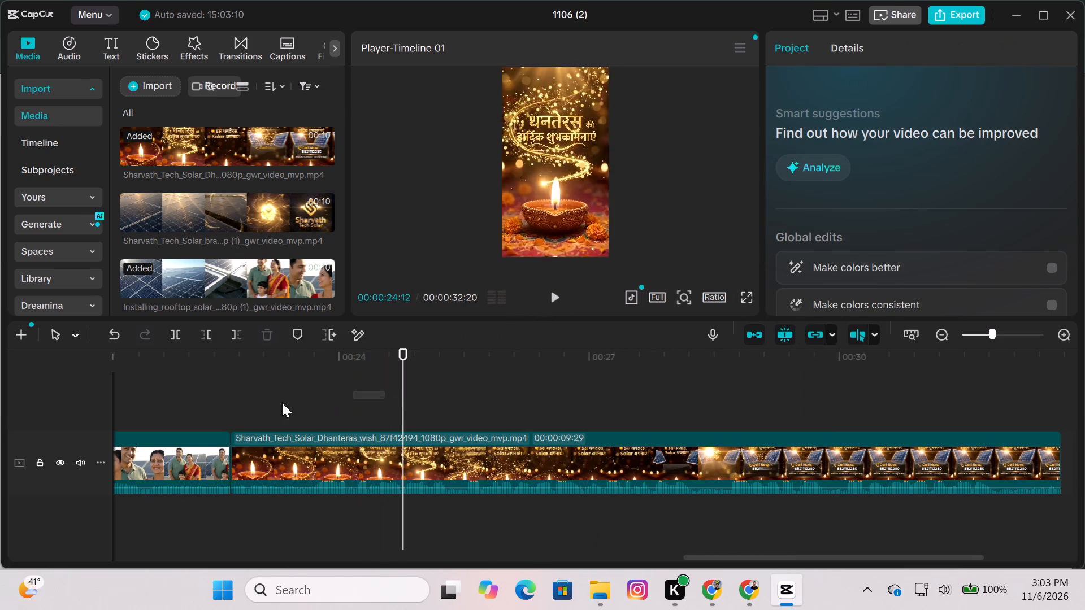
{"action": "left_click_drag", "start_coordinate": [282, 403], "coordinate": [254, 400]}
{"action": "left_click", "coordinate": [219, 385]}
{"action": "left_click", "coordinate": [180, 385]}
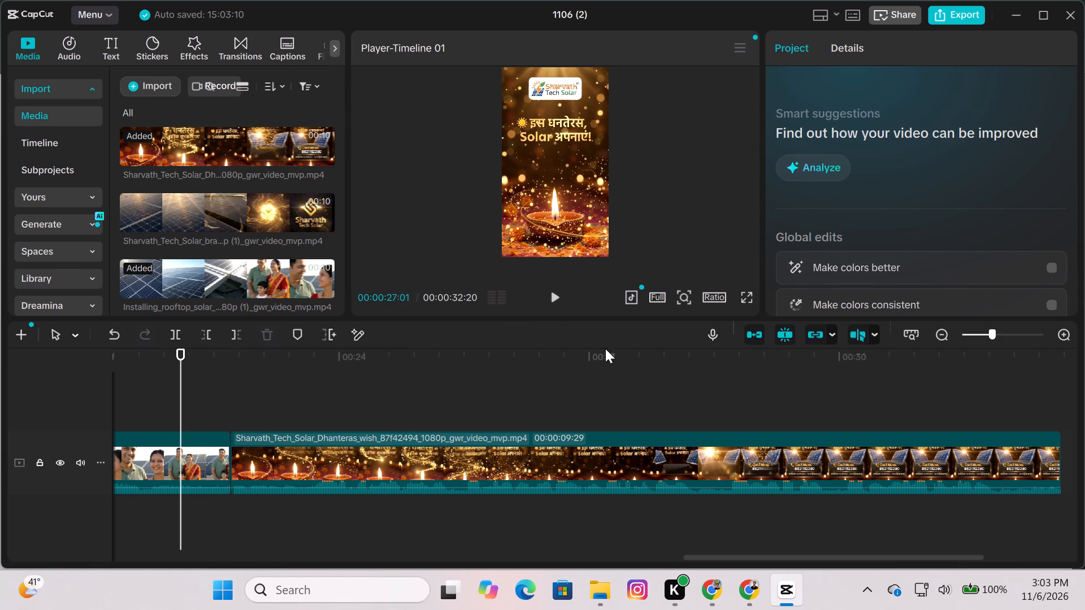
{"action": "left_click", "coordinate": [553, 298]}
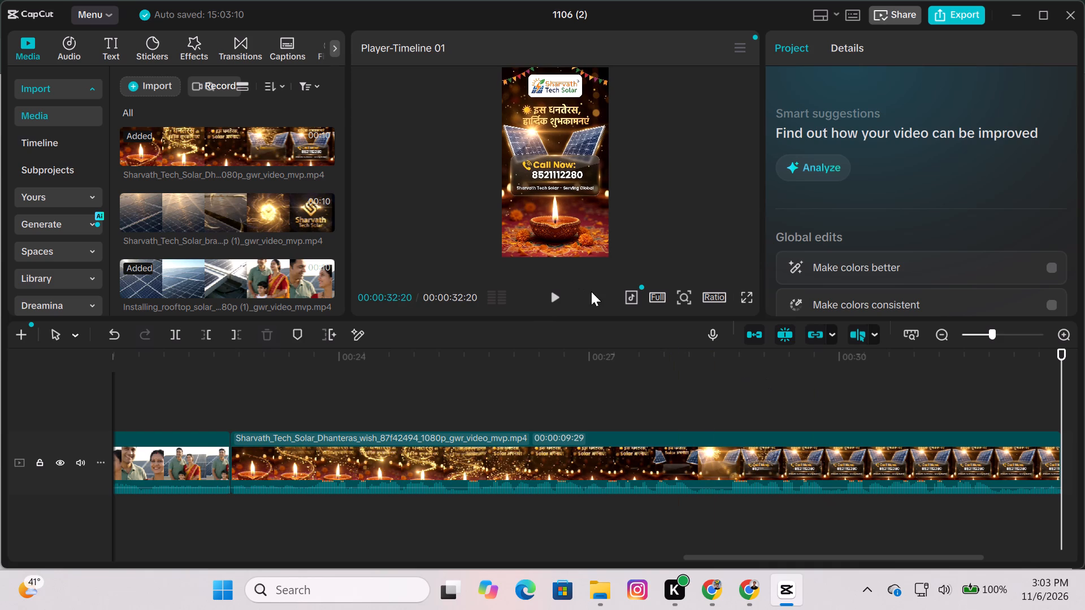
{"action": "left_click", "coordinate": [557, 295]}
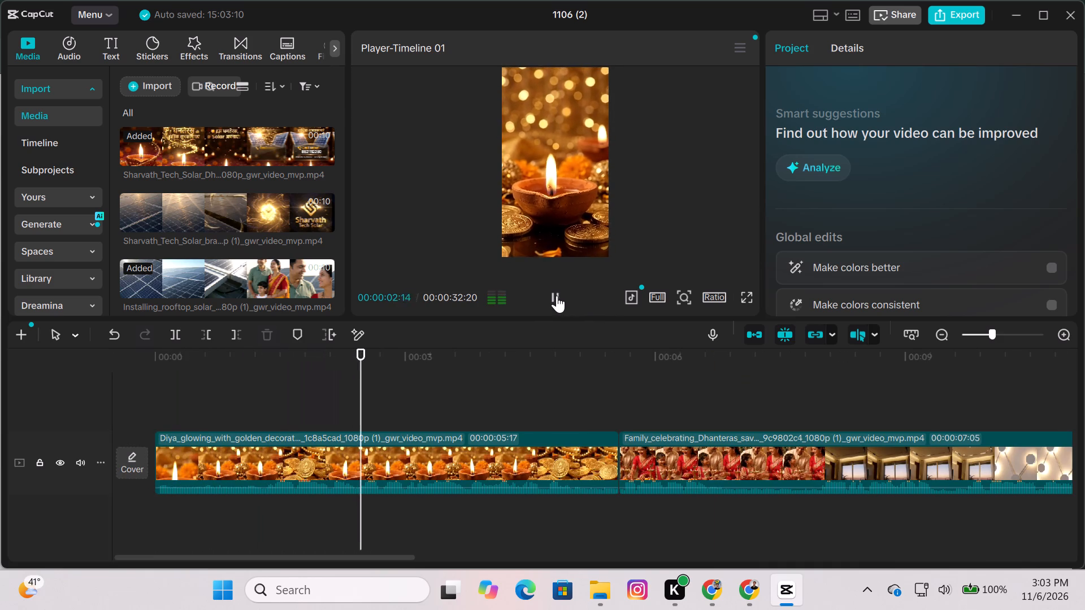
{"action": "left_click", "coordinate": [165, 381]}
{"action": "left_click_drag", "start_coordinate": [165, 381], "coordinate": [155, 383]}
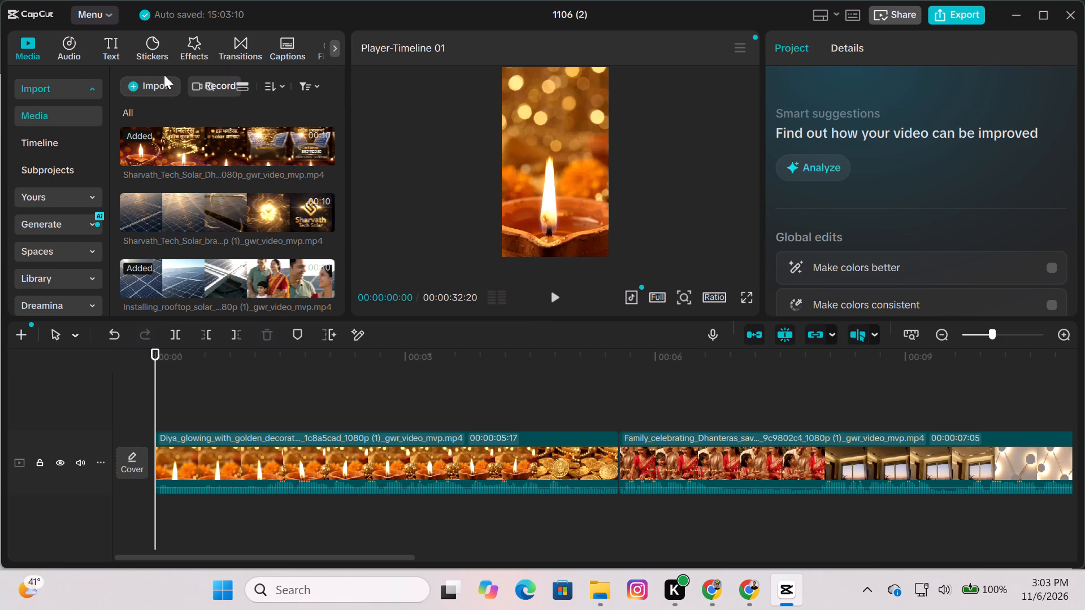
Import the round green Sharvath Tech Solar logo image, WhatsApp Image 2026-11-06 at 9.17.52 AM, from the Downloads folder.
{"action": "left_click", "coordinate": [154, 80]}
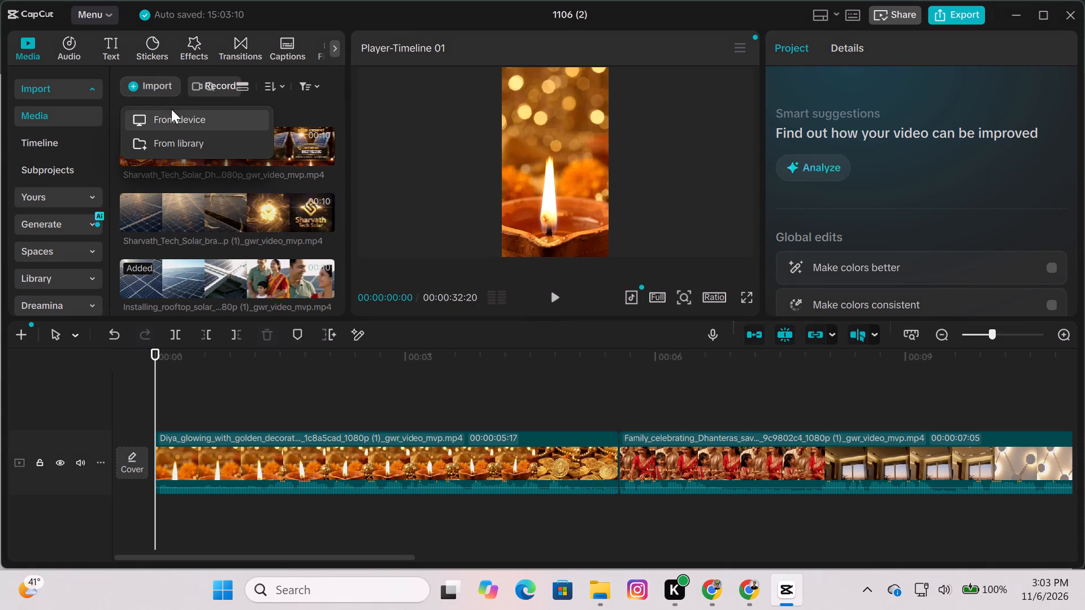
{"action": "left_click", "coordinate": [171, 109]}
{"action": "scroll", "coordinate": [378, 310], "scroll_direction": "down", "scroll_amount": 4}
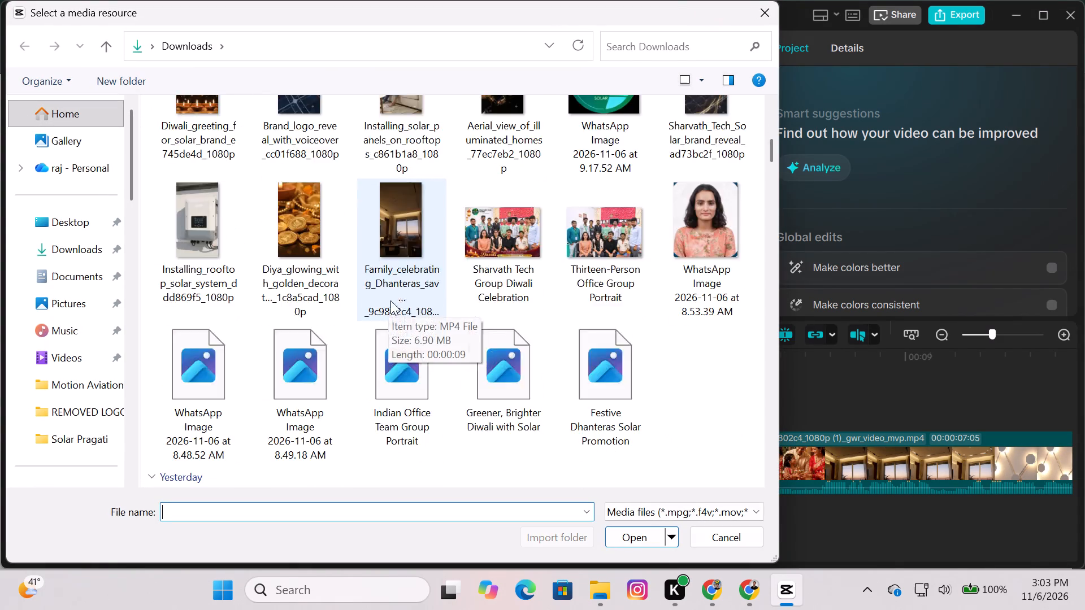
{"action": "scroll", "coordinate": [522, 281], "scroll_direction": "up", "scroll_amount": 2}
{"action": "double_click", "coordinate": [598, 273]}
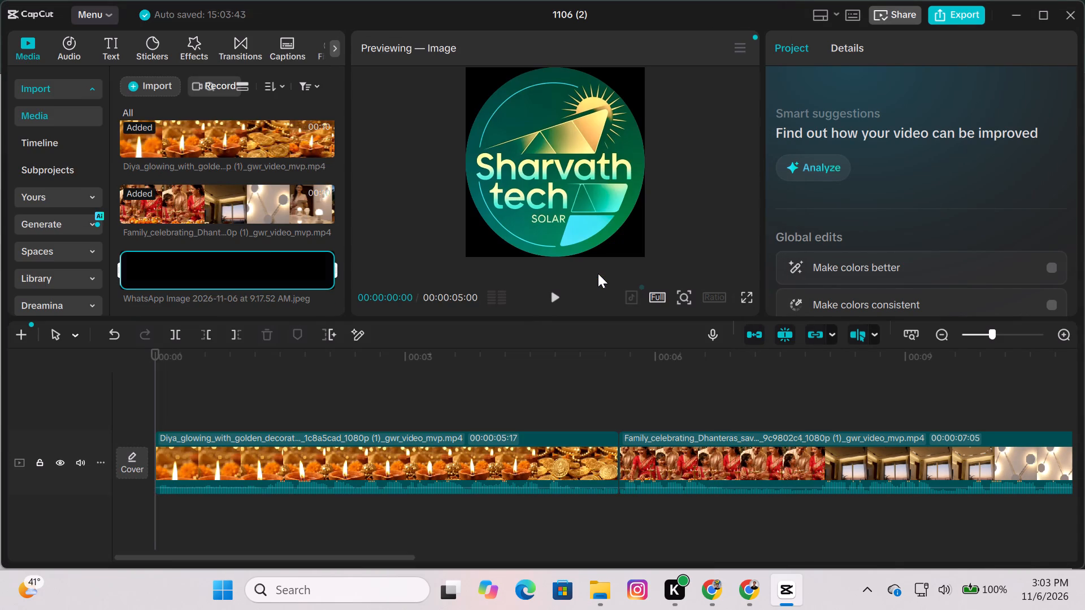
Place the logo image on a new track above the diya clip, starting at 00:00:00:00.
{"action": "left_click_drag", "start_coordinate": [270, 263], "coordinate": [233, 351]}
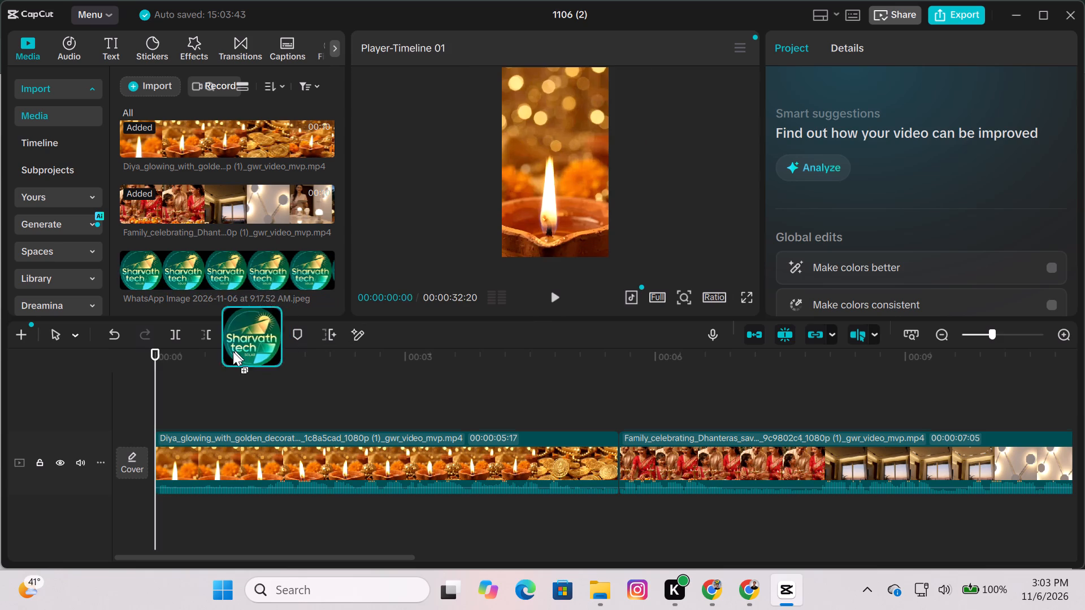
{"action": "left_click_drag", "start_coordinate": [233, 351], "coordinate": [155, 395]}
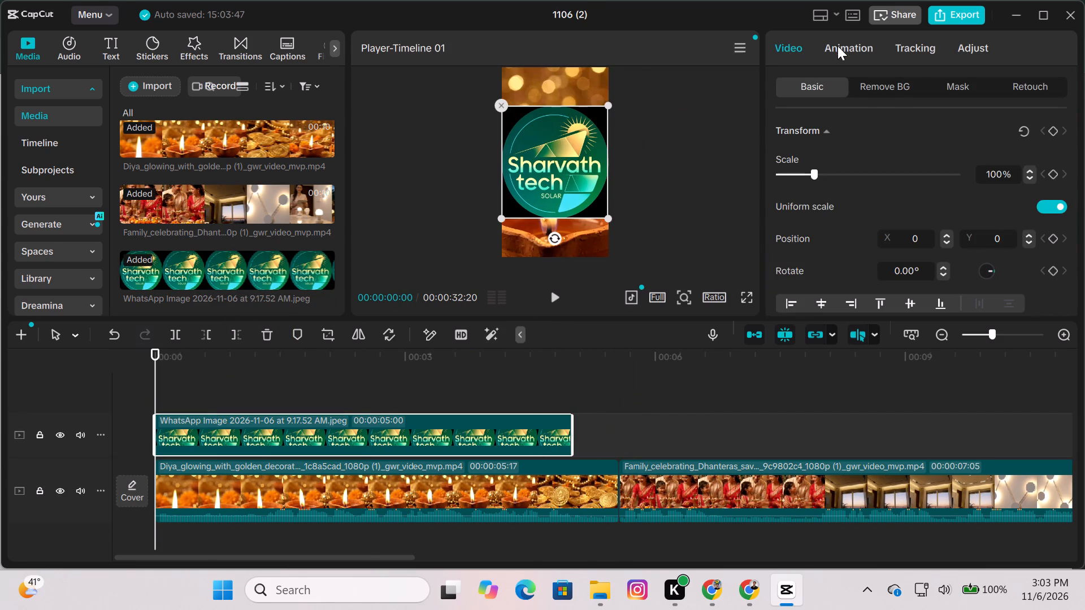
Remove the black background around the logo overlay with Auto removal.
{"action": "left_click", "coordinate": [890, 90]}
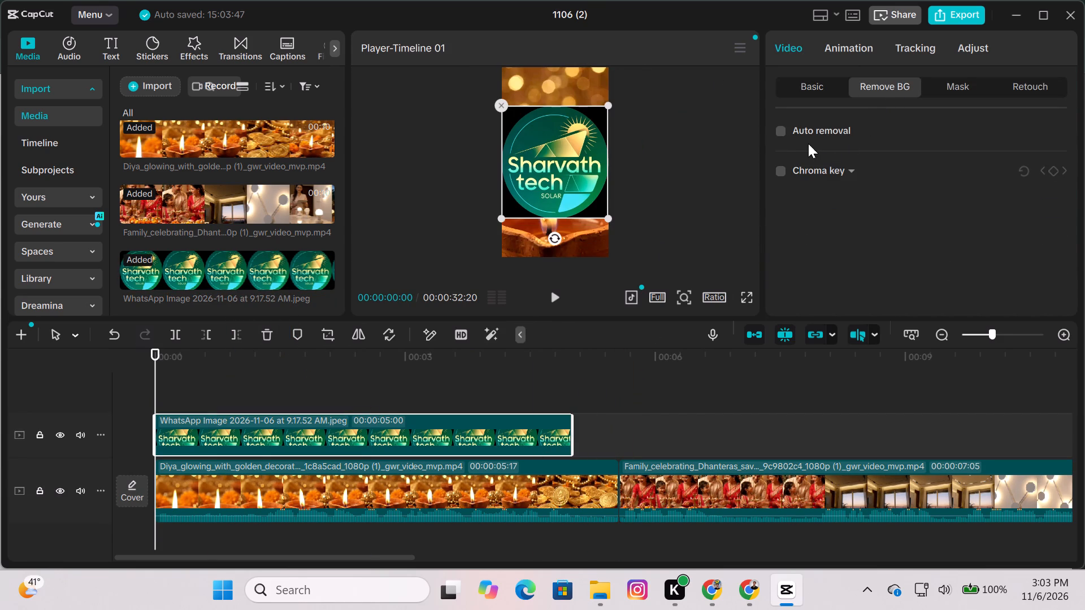
{"action": "left_click", "coordinate": [785, 136]}
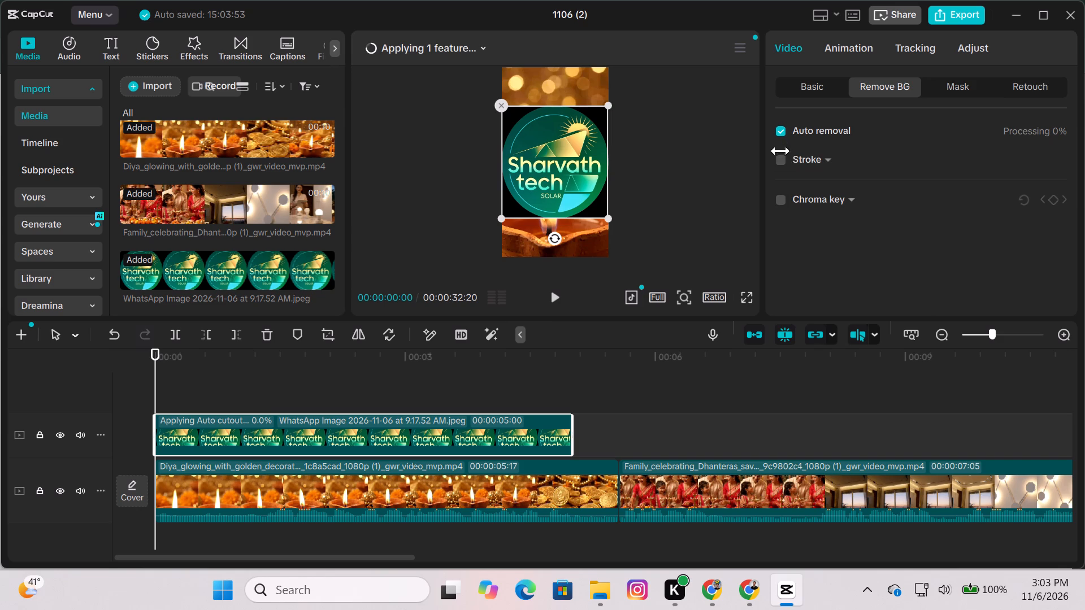
{"action": "left_click", "coordinate": [780, 137]}
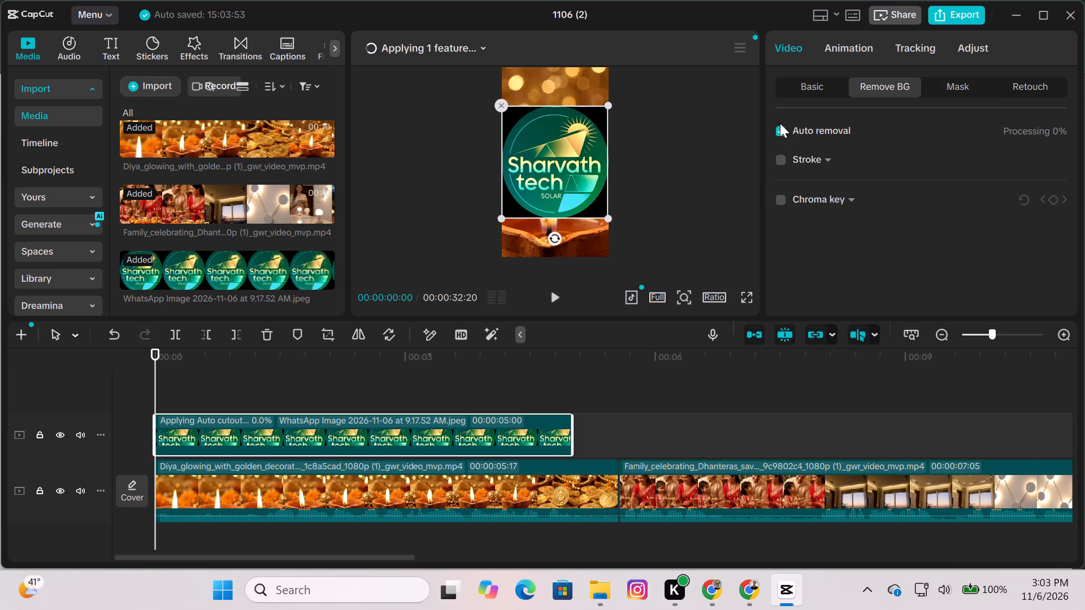
{"action": "left_click", "coordinate": [780, 123]}
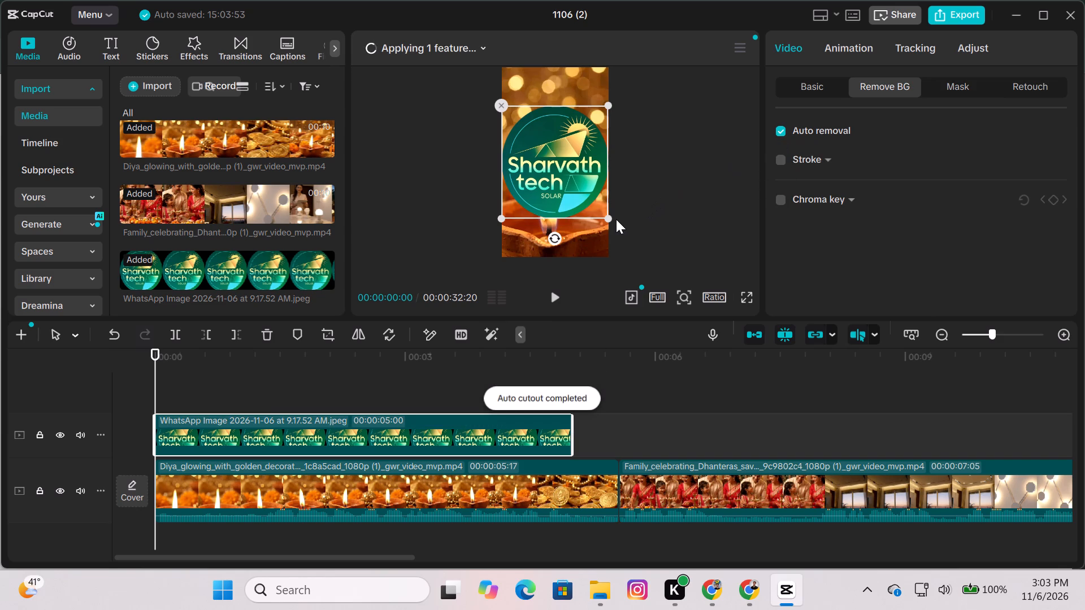
Shrink the Sharvath Tech Solar logo overlay to a small badge and place it in the upper-left corner of the video frame.
{"action": "left_click_drag", "start_coordinate": [613, 216], "coordinate": [571, 172]}
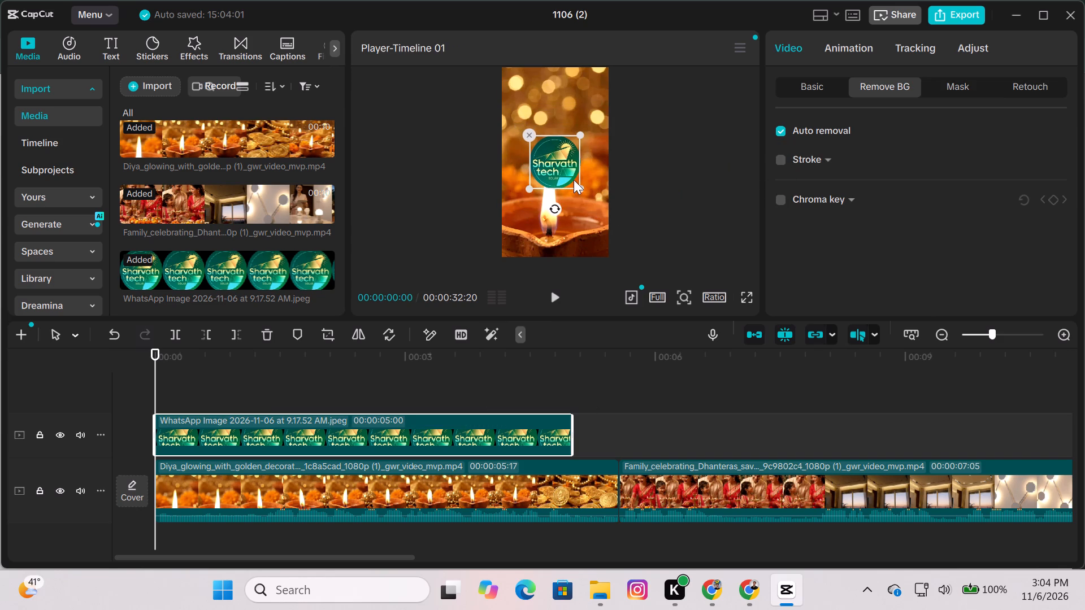
{"action": "left_click_drag", "start_coordinate": [583, 191], "coordinate": [571, 179]}
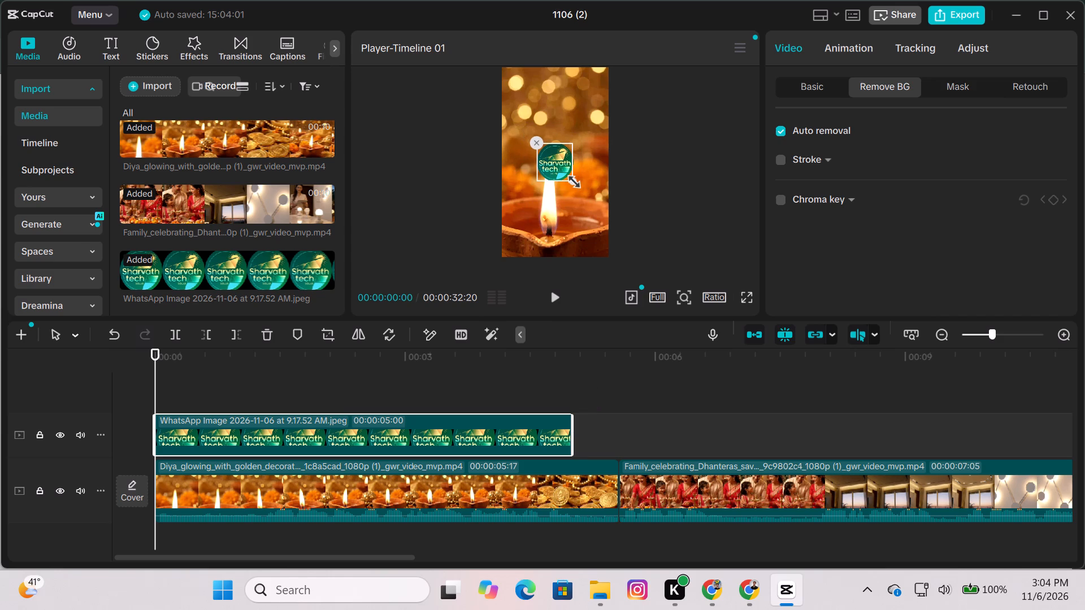
{"action": "left_click_drag", "start_coordinate": [571, 179], "coordinate": [570, 178]}
{"action": "left_click_drag", "start_coordinate": [560, 161], "coordinate": [540, 86]}
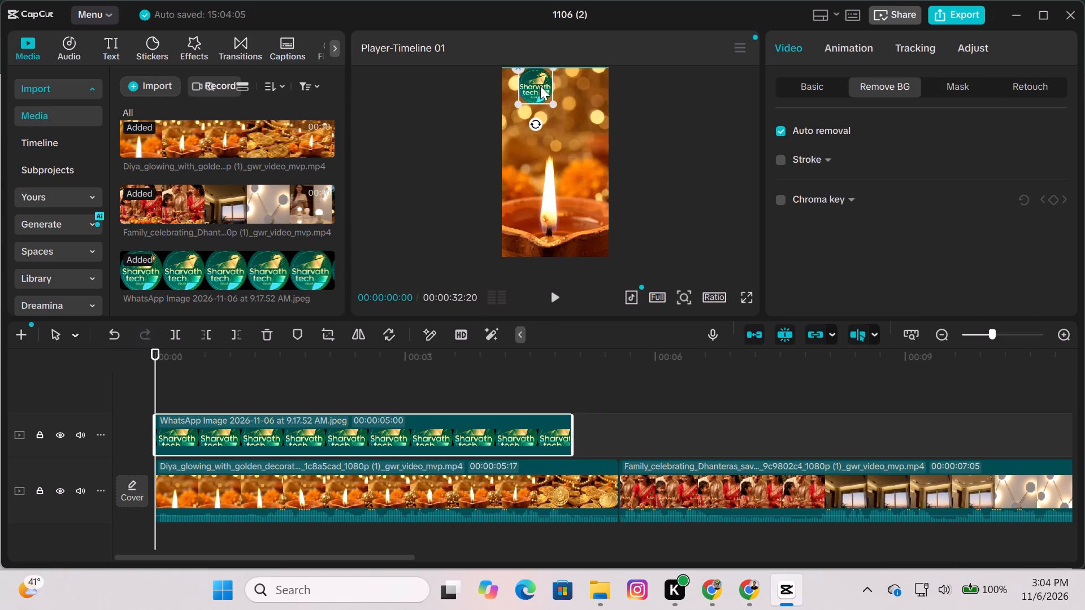
{"action": "left_click_drag", "start_coordinate": [540, 86], "coordinate": [530, 80]}
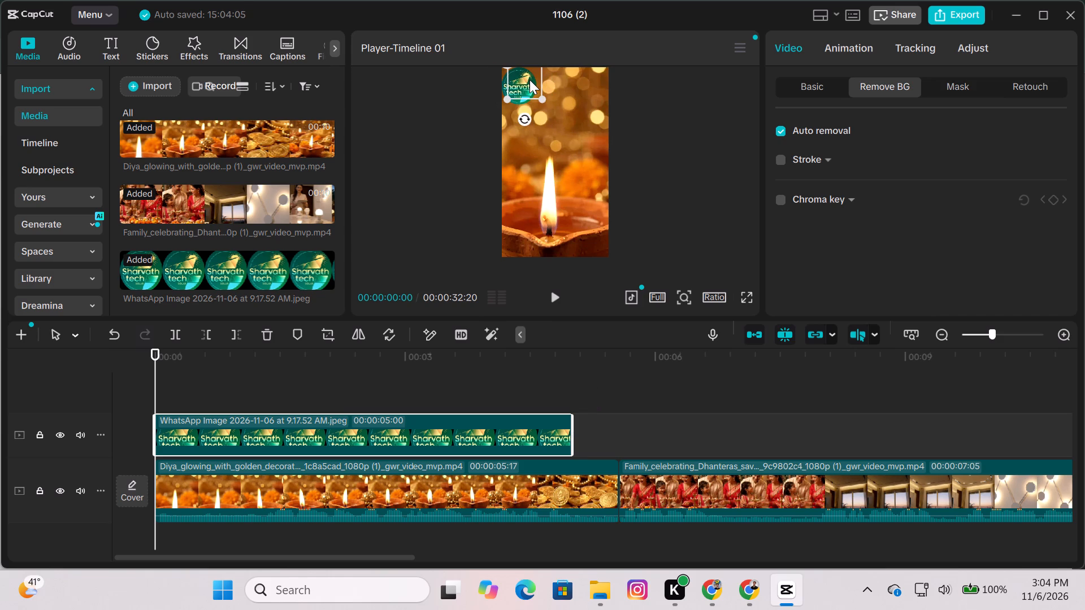
{"action": "left_click_drag", "start_coordinate": [530, 80], "coordinate": [529, 82]}
{"action": "left_click_drag", "start_coordinate": [539, 106], "coordinate": [531, 95]}
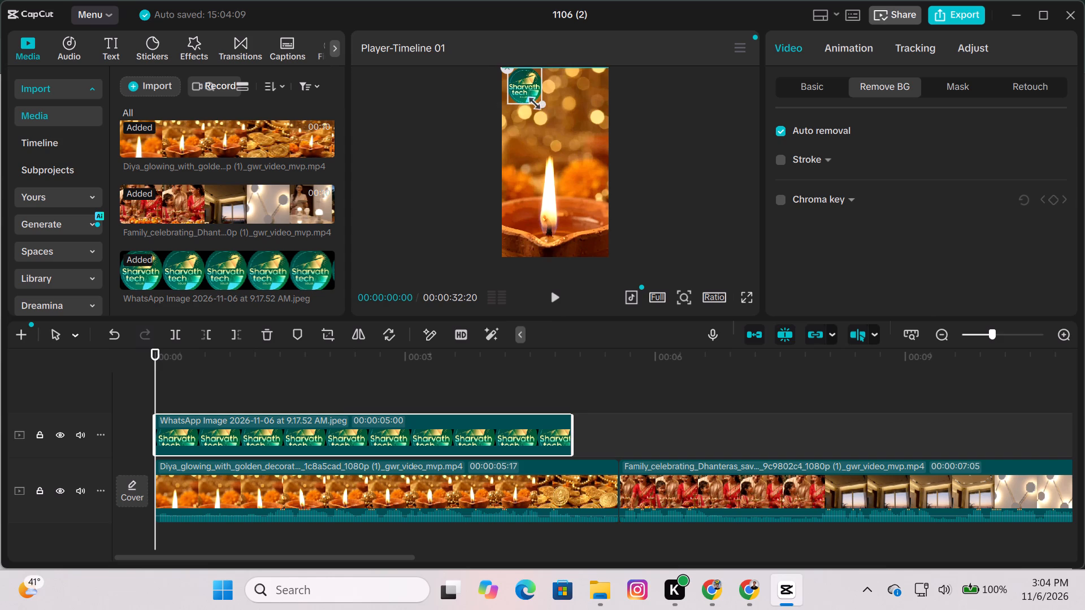
{"action": "left_click_drag", "start_coordinate": [531, 95], "coordinate": [530, 94]}
{"action": "left_click_drag", "start_coordinate": [525, 90], "coordinate": [522, 86]}
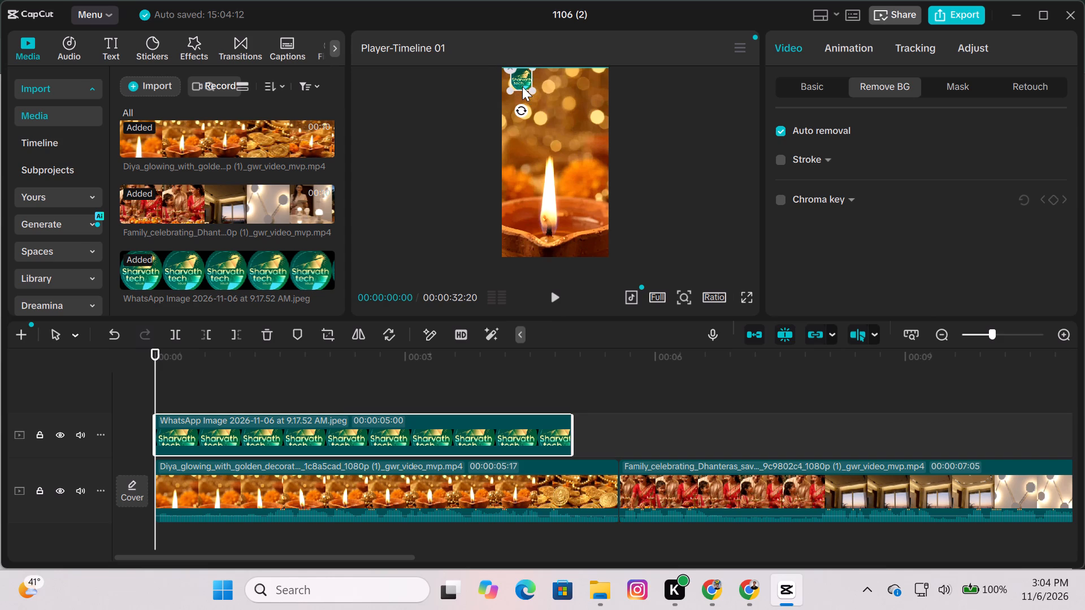
{"action": "left_click_drag", "start_coordinate": [522, 86], "coordinate": [511, 88]}
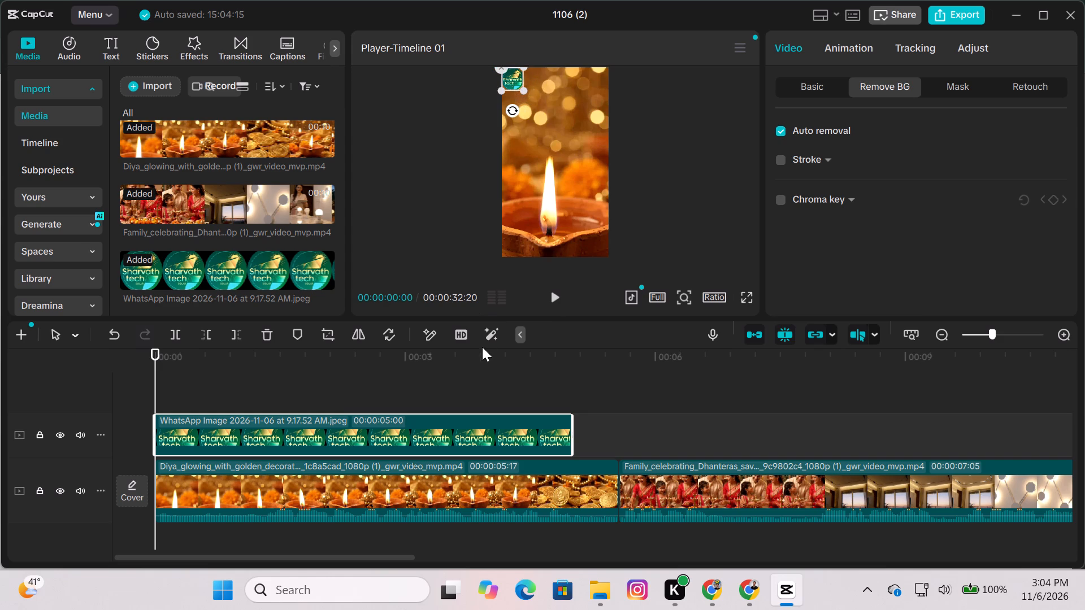
Extend the logo overlay from the diya clip through to the end of the Dhanteras wish clip, at 00:00:32:20.
{"action": "left_click", "coordinate": [559, 302]}
{"action": "left_click", "coordinate": [558, 363]}
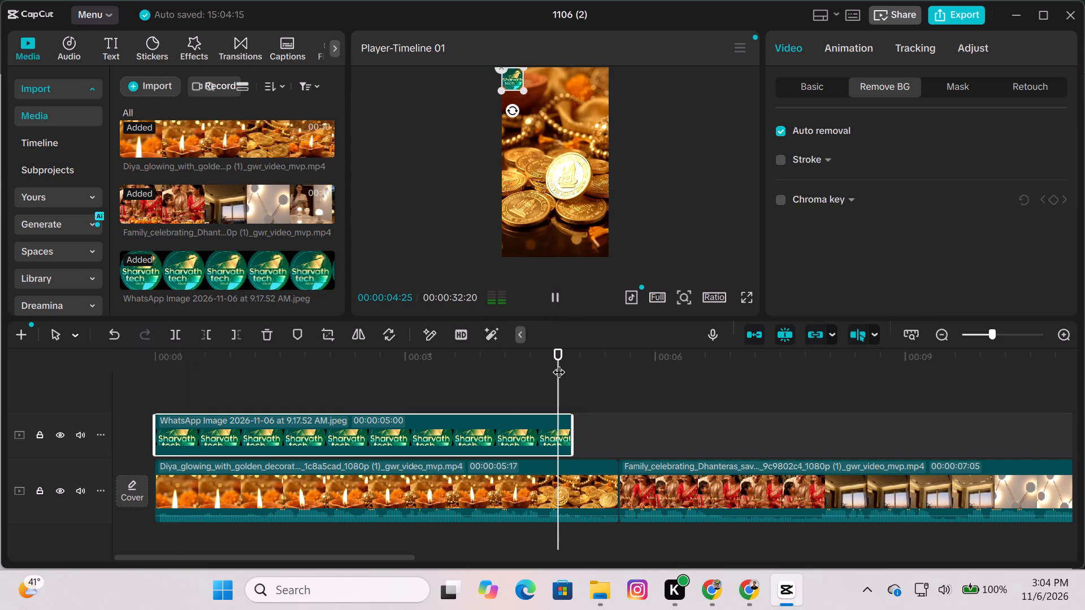
{"action": "left_click", "coordinate": [512, 363]}
{"action": "left_click", "coordinate": [569, 384]}
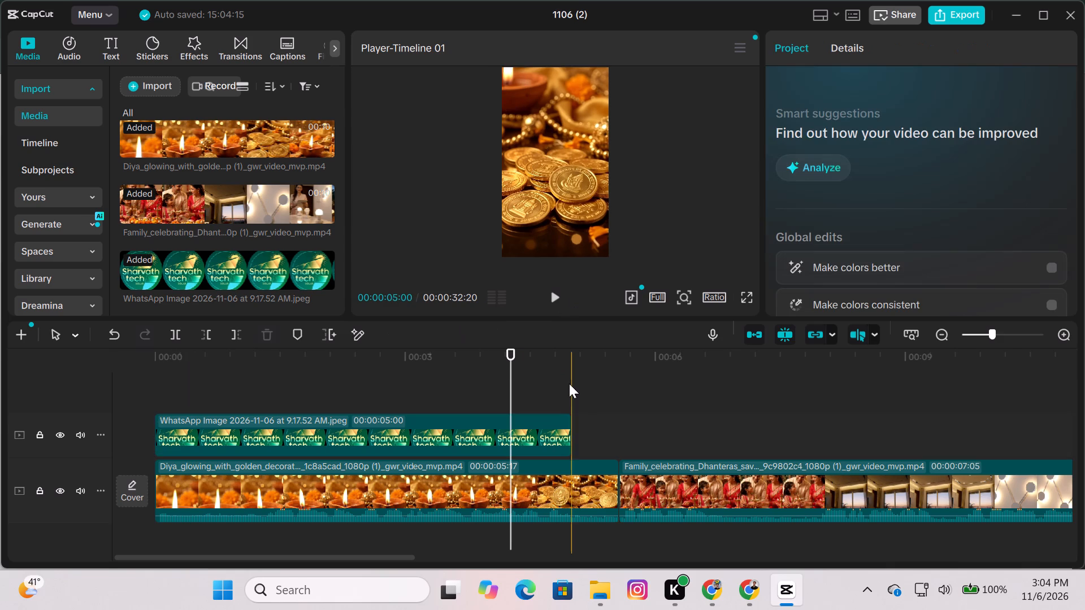
{"action": "left_click", "coordinate": [546, 437]}
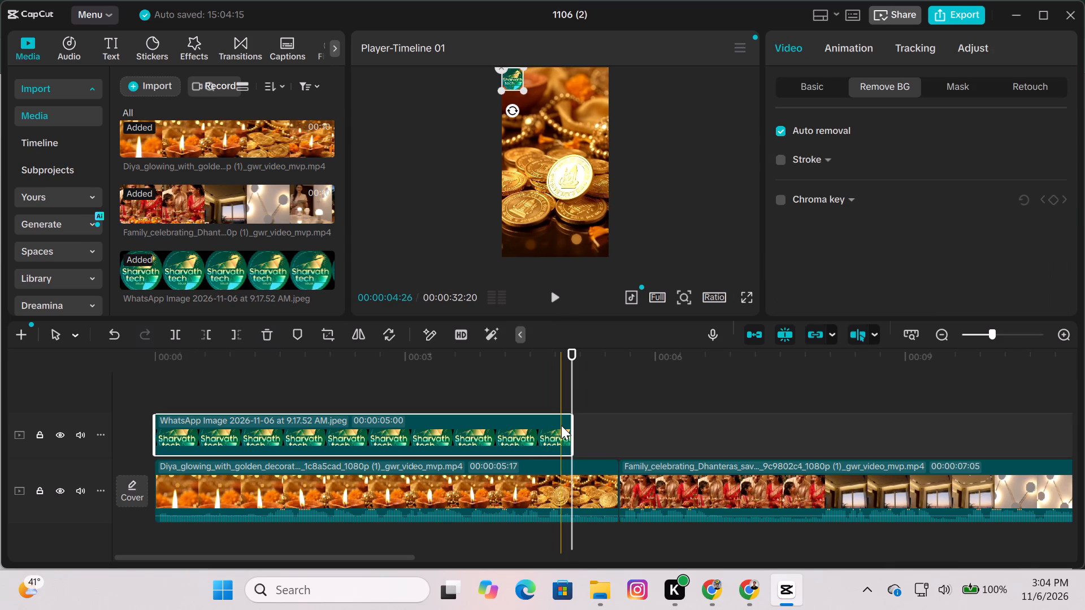
{"action": "left_click_drag", "start_coordinate": [576, 433], "coordinate": [1084, 604]}
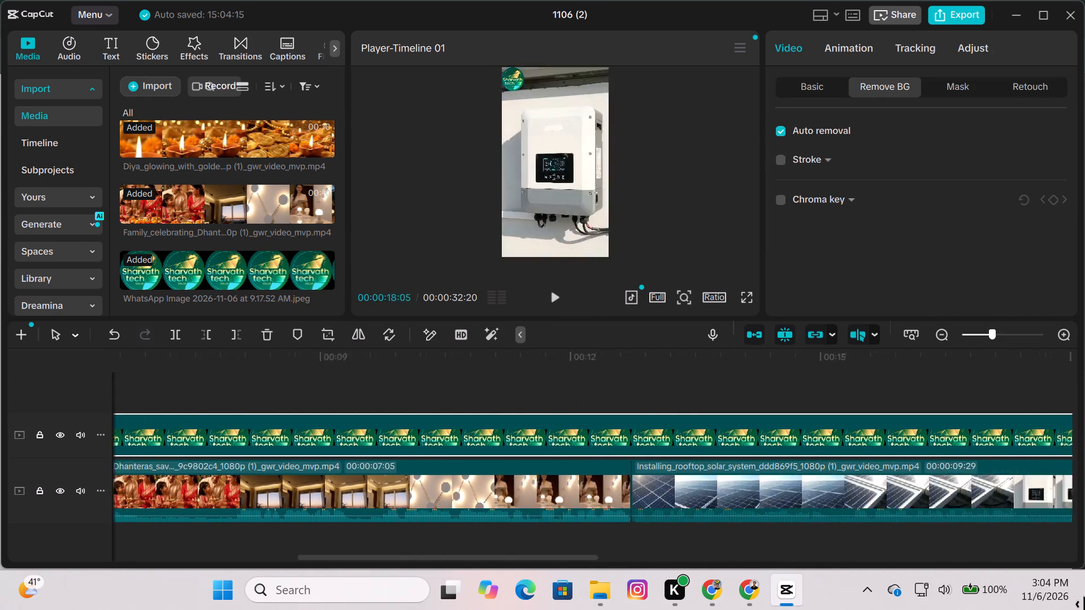
{"action": "left_click_drag", "start_coordinate": [1084, 604], "coordinate": [1002, 602]}
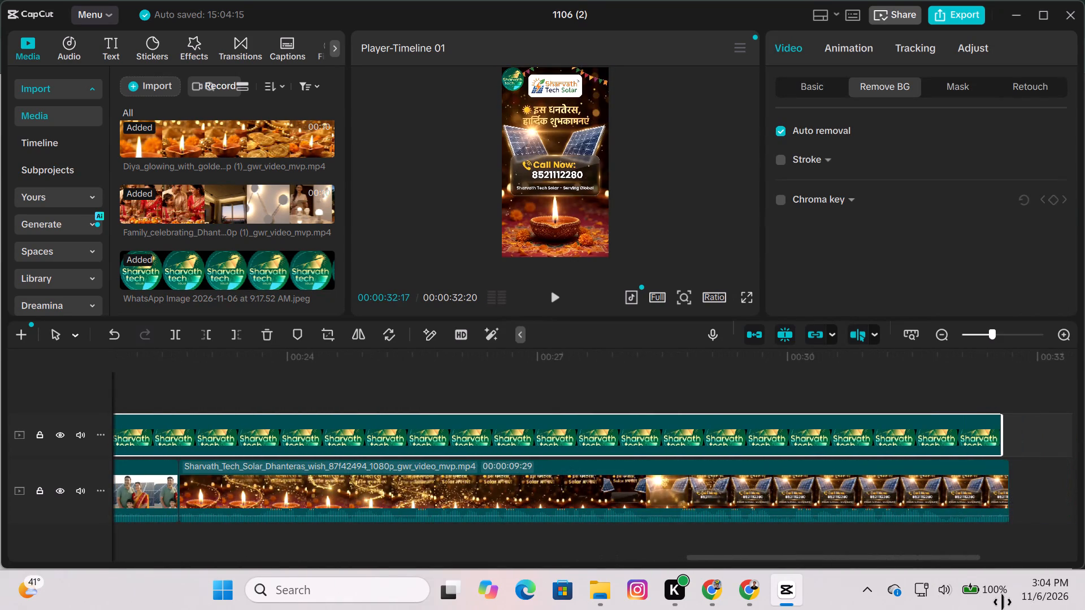
{"action": "left_click_drag", "start_coordinate": [1002, 602], "coordinate": [1011, 602]}
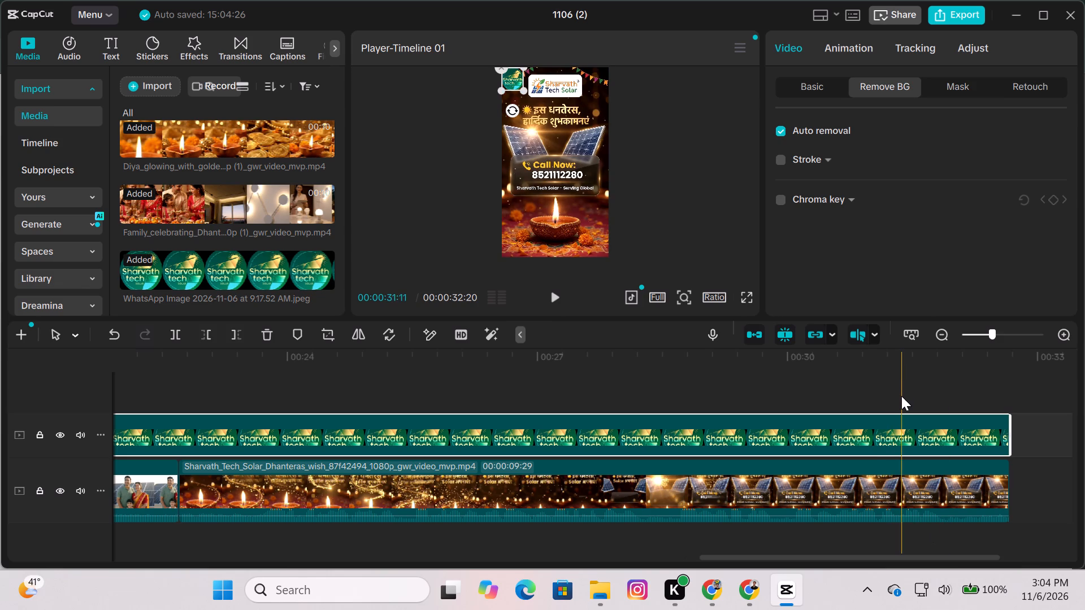
Trim the logo overlay's end back to the start of the Dhanteras wish clip, giving it a duration of 00:00:22:21.
{"action": "left_click", "coordinate": [901, 381]}
{"action": "left_click", "coordinate": [965, 429]}
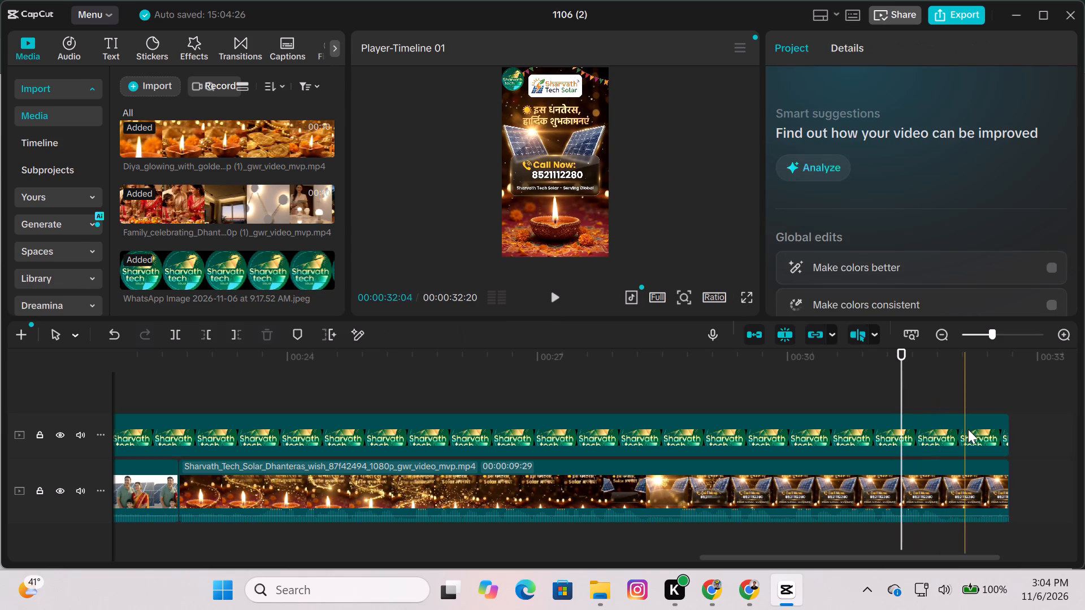
{"action": "left_click_drag", "start_coordinate": [1011, 420], "coordinate": [636, 491]}
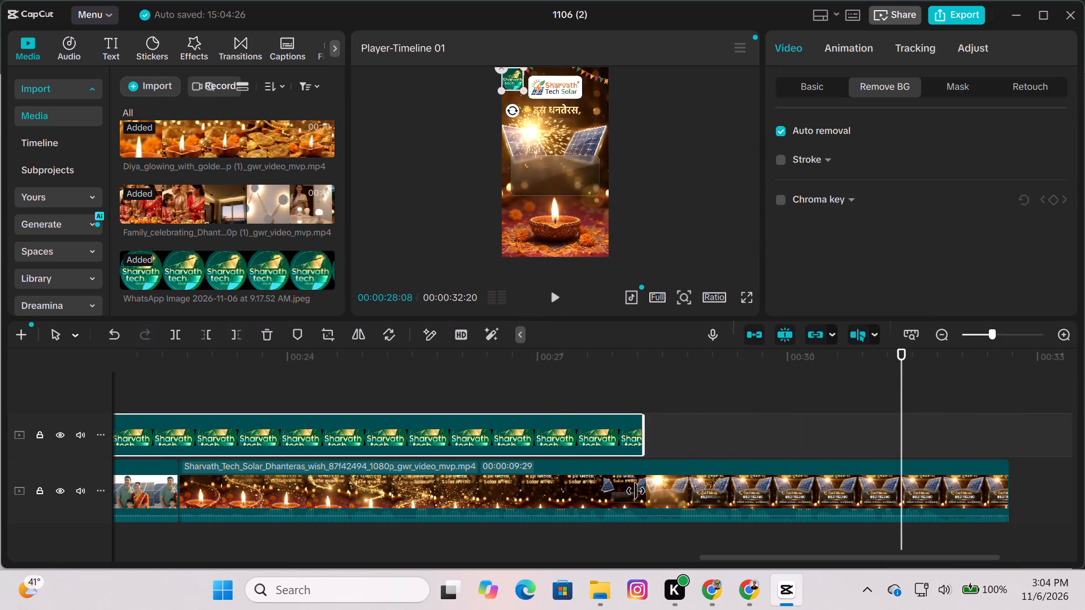
{"action": "left_click_drag", "start_coordinate": [636, 491], "coordinate": [402, 514]}
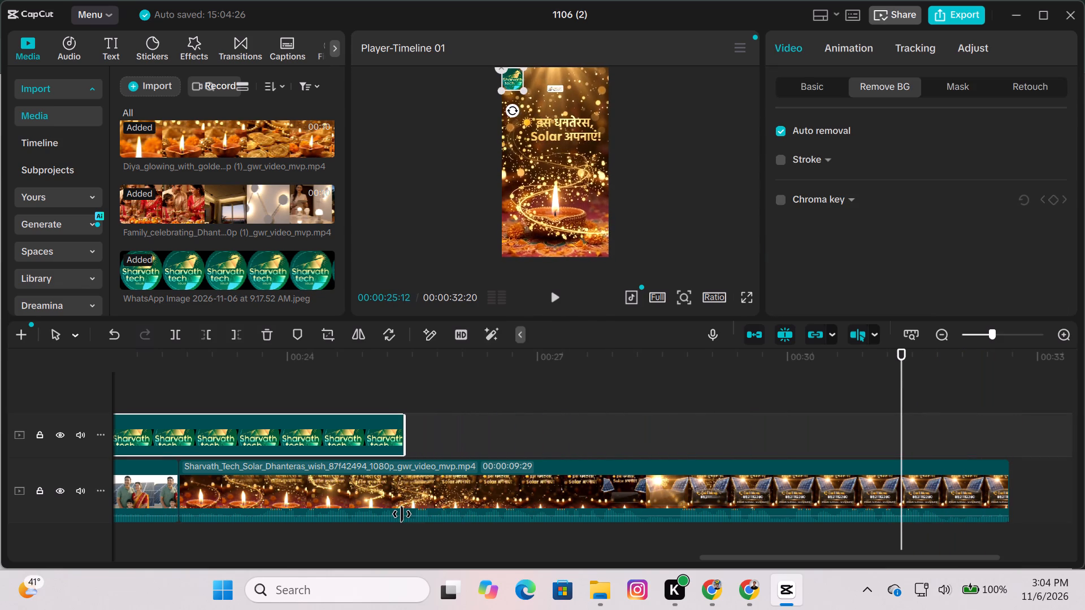
{"action": "left_click_drag", "start_coordinate": [402, 514], "coordinate": [334, 519]}
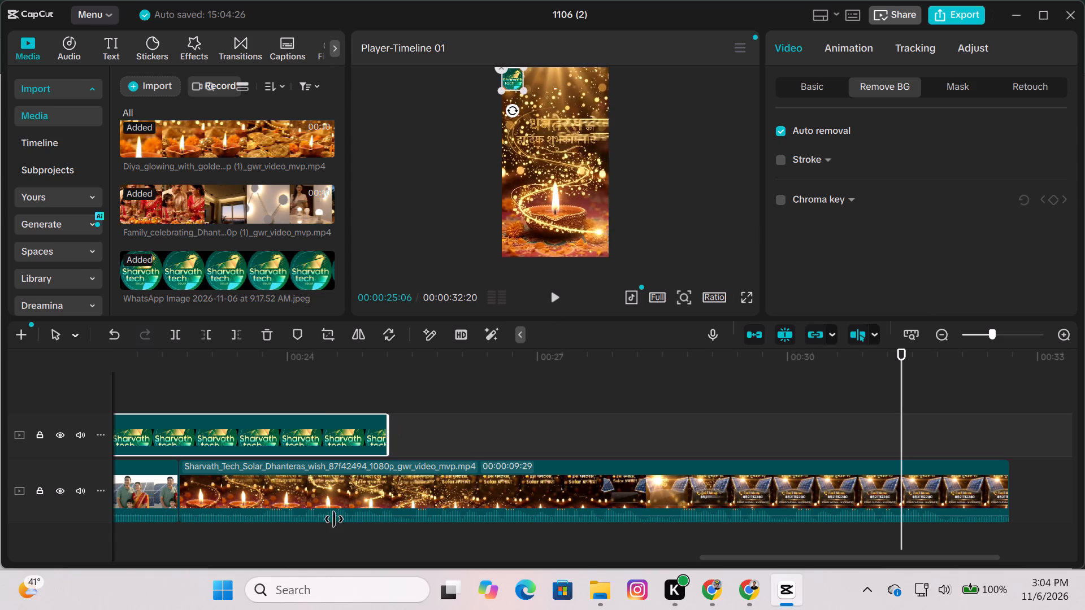
{"action": "left_click_drag", "start_coordinate": [334, 519], "coordinate": [179, 557]}
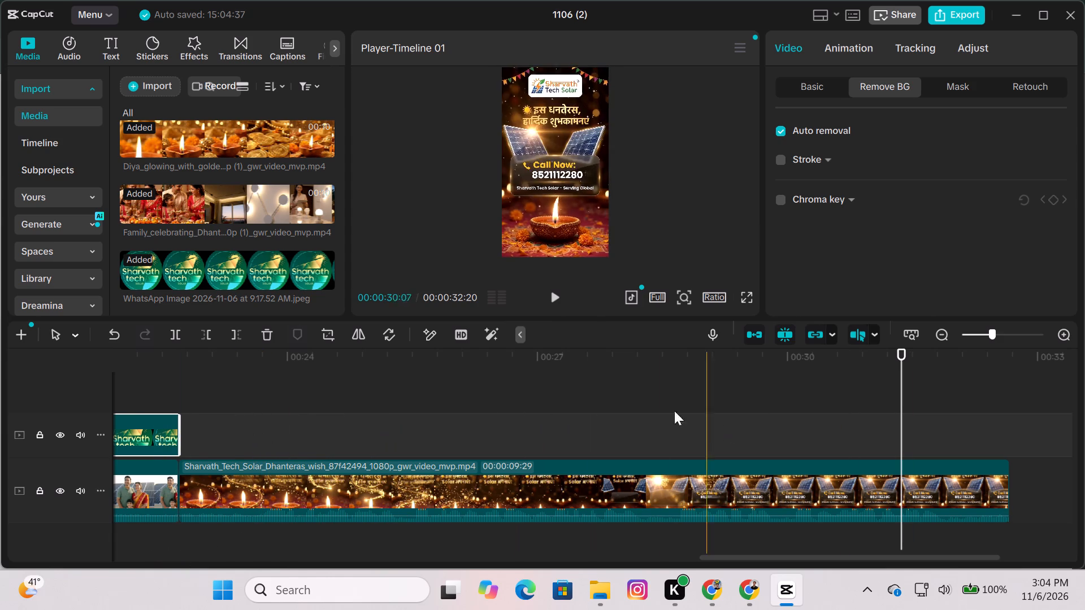
Return the playhead to 00:00:00:00 and export the video with the name dhanterus video.
{"action": "left_click", "coordinate": [212, 408]}
{"action": "left_click_drag", "start_coordinate": [212, 408], "coordinate": [0, 434]}
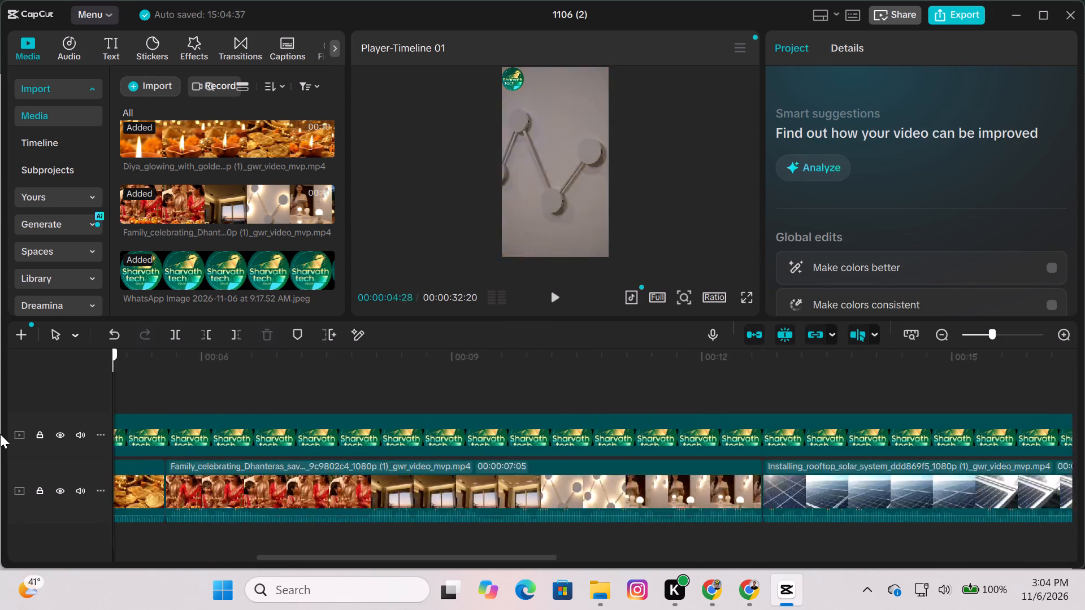
{"action": "left_click_drag", "start_coordinate": [0, 434], "coordinate": [0, 428]}
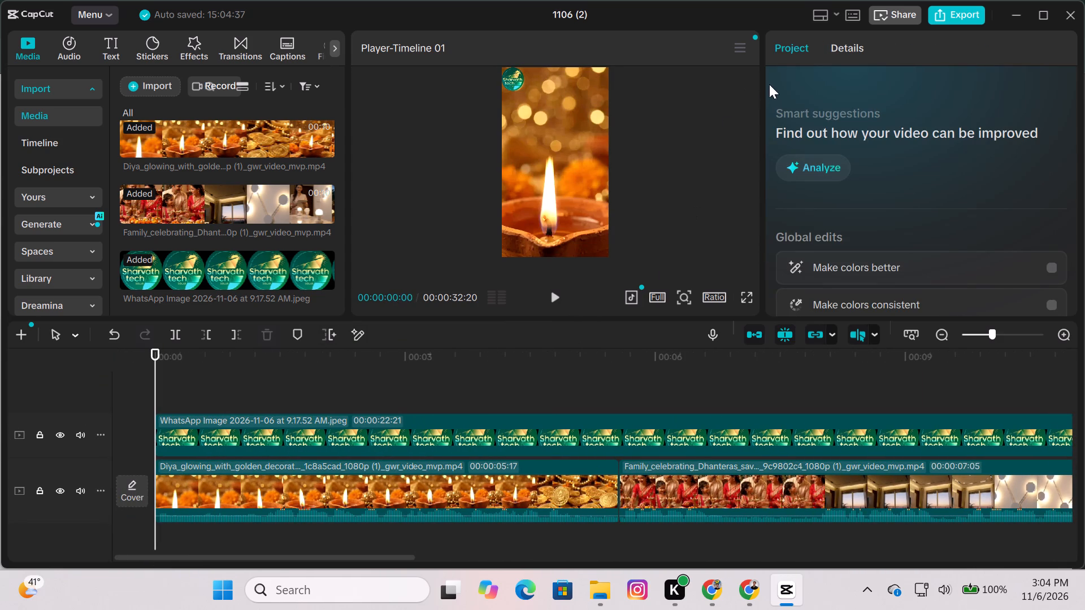
{"action": "left_click", "coordinate": [951, 8]}
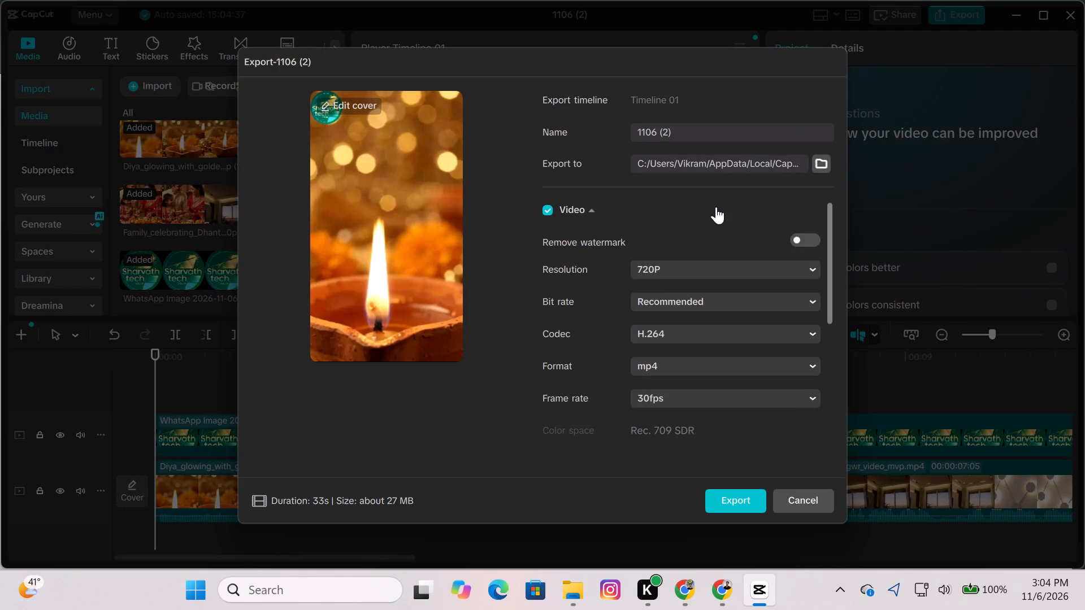
{"action": "left_click", "coordinate": [726, 125]}
{"action": "key", "text": "BackSpace"}
{"action": "key", "text": "BackSpace"}
{"action": "key", "text": "BackSpace"}
{"action": "key", "text": "BackSpace"}
{"action": "key", "text": "BackSpace"}
{"action": "key", "text": "BackSpace"}
{"action": "key", "text": "BackSpace"}
{"action": "key", "text": "BackSpace"}
{"action": "key", "text": "BackSpace"}
{"action": "key", "text": "BackSpace"}
{"action": "key", "text": "BackSpace"}
{"action": "key", "text": "BackSpace"}
{"action": "key", "text": "BackSpace"}
{"action": "key", "text": "BackSpace"}
{"action": "key", "text": "BackSpace"}
{"action": "key", "text": "BackSpace"}
{"action": "key", "text": "BackSpace"}
{"action": "key", "text": "BackSpace"}
{"action": "key", "text": "BackSpace"}
{"action": "key", "text": "BackSpace"}
{"action": "type", "text": "dhanter"}
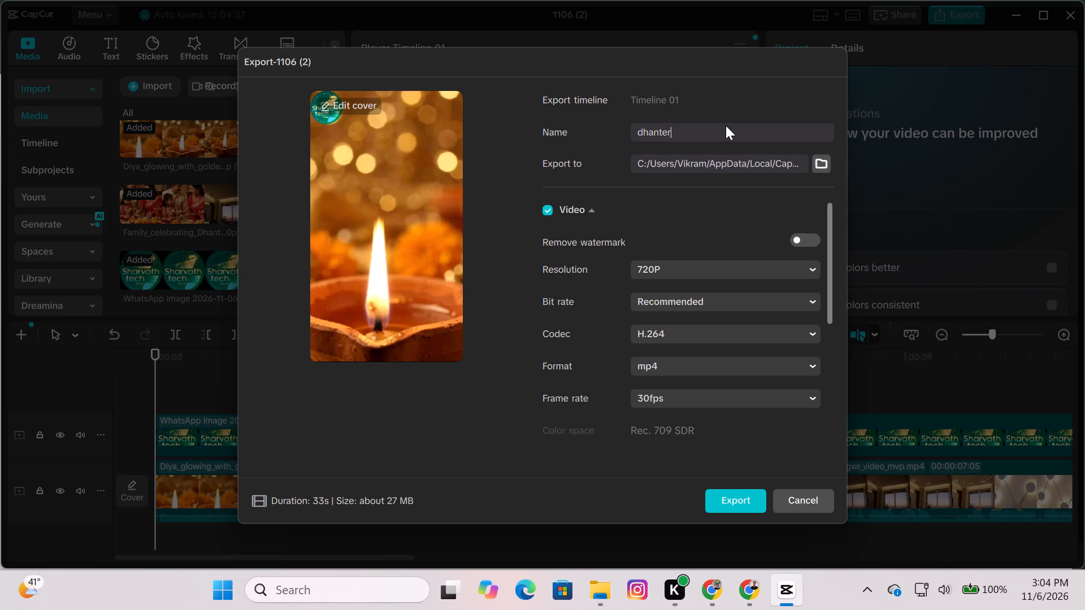
{"action": "type", "text": "us video"}
{"action": "key", "text": "Return"}
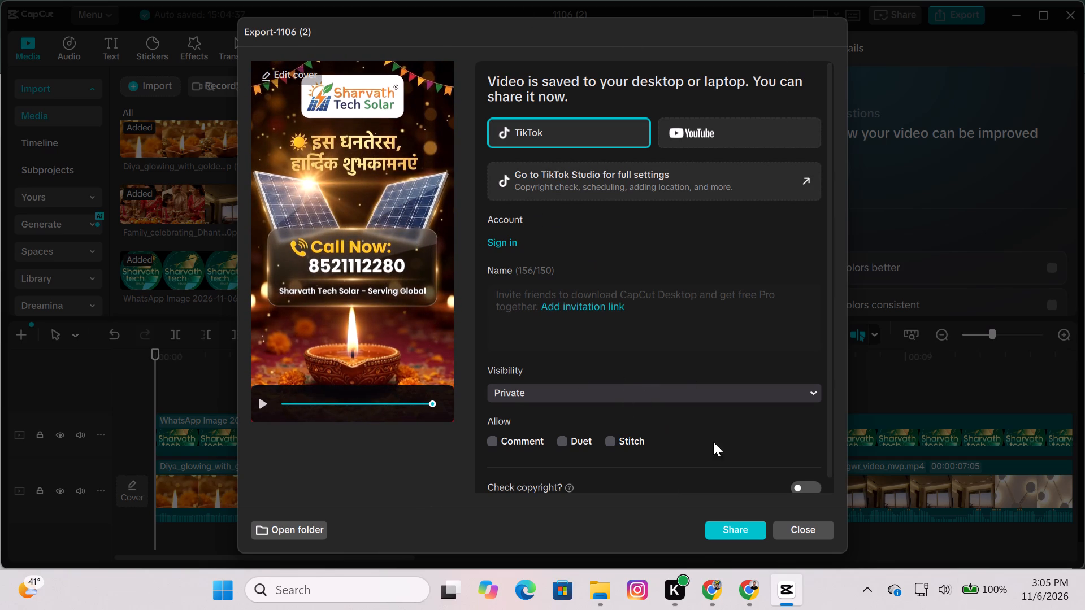
Open the export folder, play the opening of dhanterus video to check the logo, and close the player.
{"action": "left_click", "coordinate": [269, 526]}
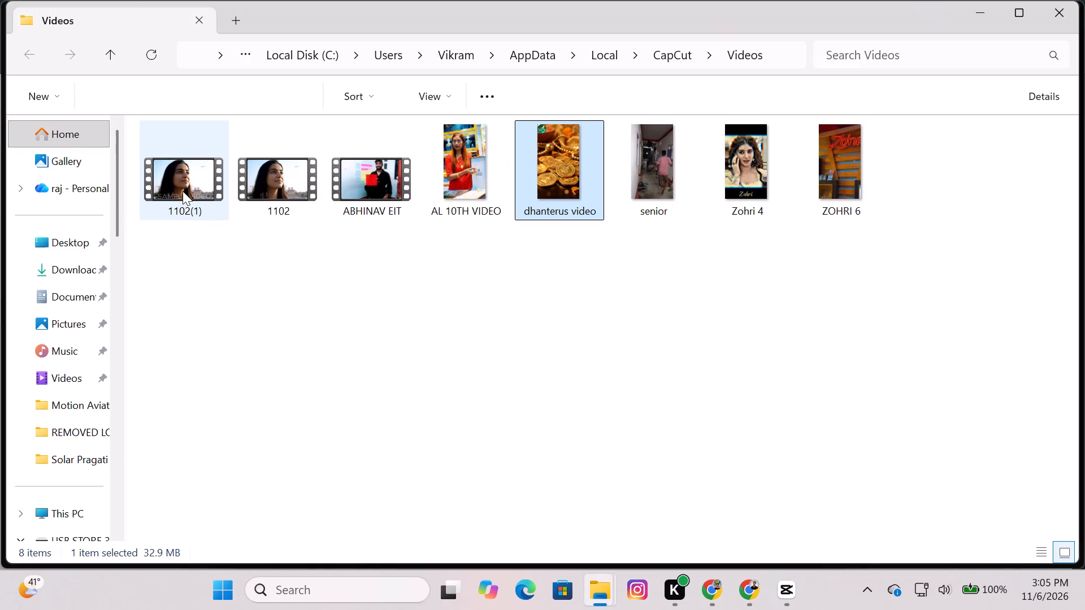
{"action": "double_click", "coordinate": [549, 158]}
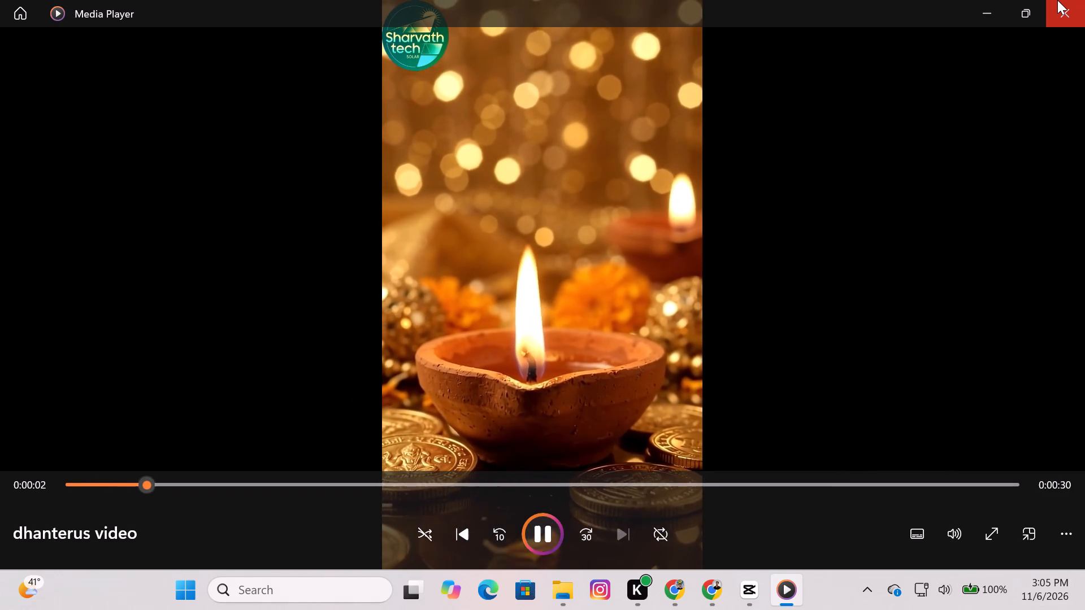
{"action": "left_click", "coordinate": [1057, 0]}
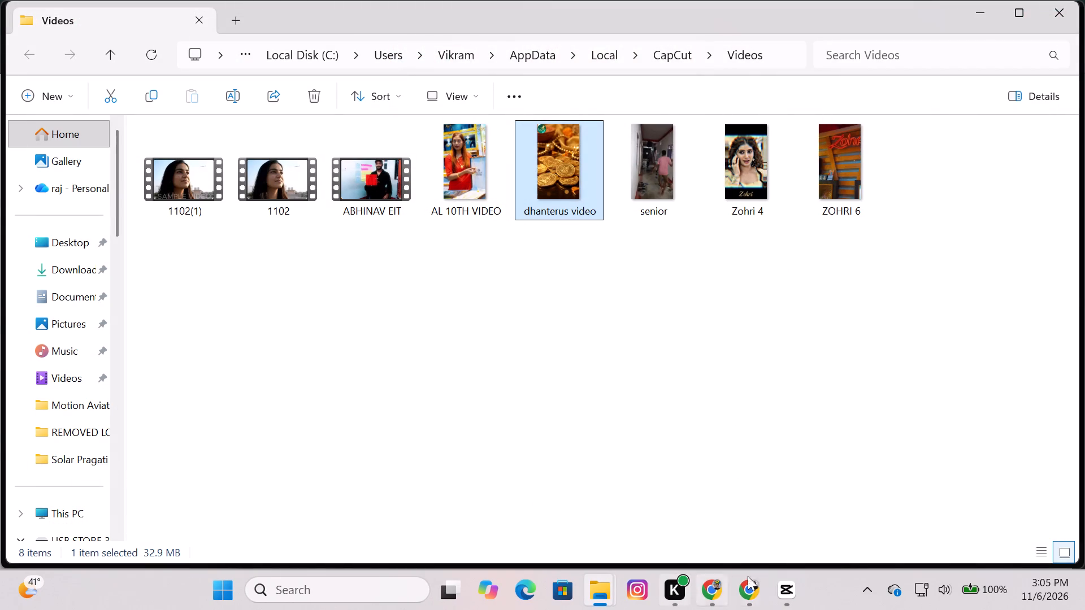
Switch to Chrome and start a Google search in the empty new tab.
{"action": "left_click", "coordinate": [745, 589]}
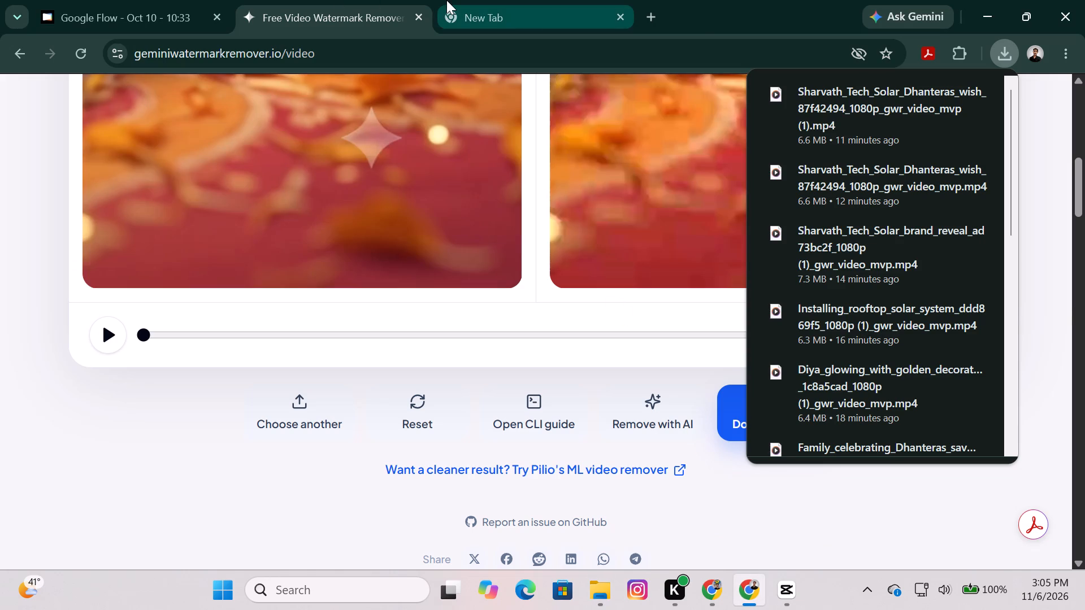
{"action": "left_click", "coordinate": [446, 0]}
{"action": "left_click", "coordinate": [288, 327]}
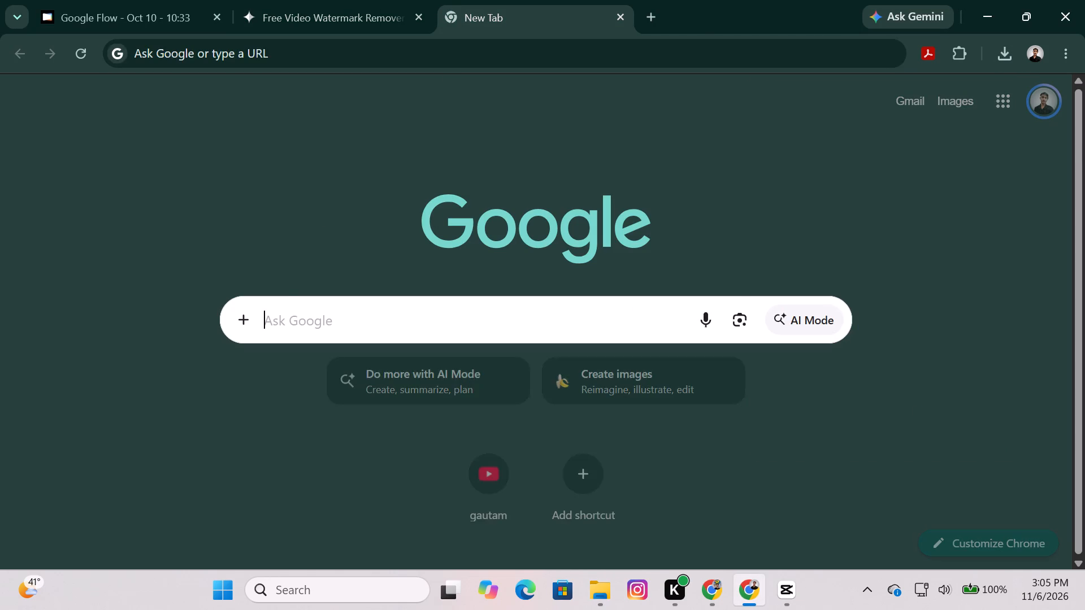